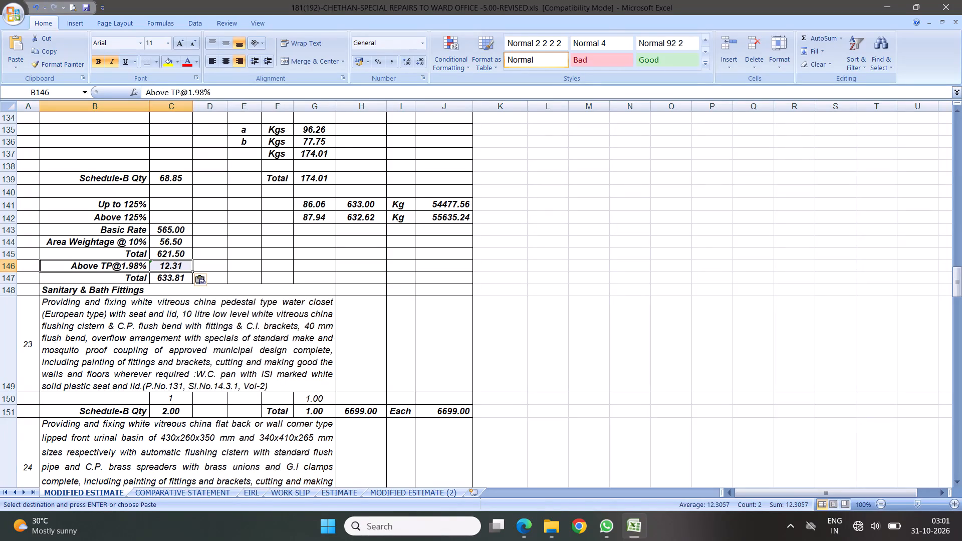
{"action": "left_click", "coordinate": [274, 250]}
{"action": "left_click_drag", "start_coordinate": [137, 267], "coordinate": [150, 266]}
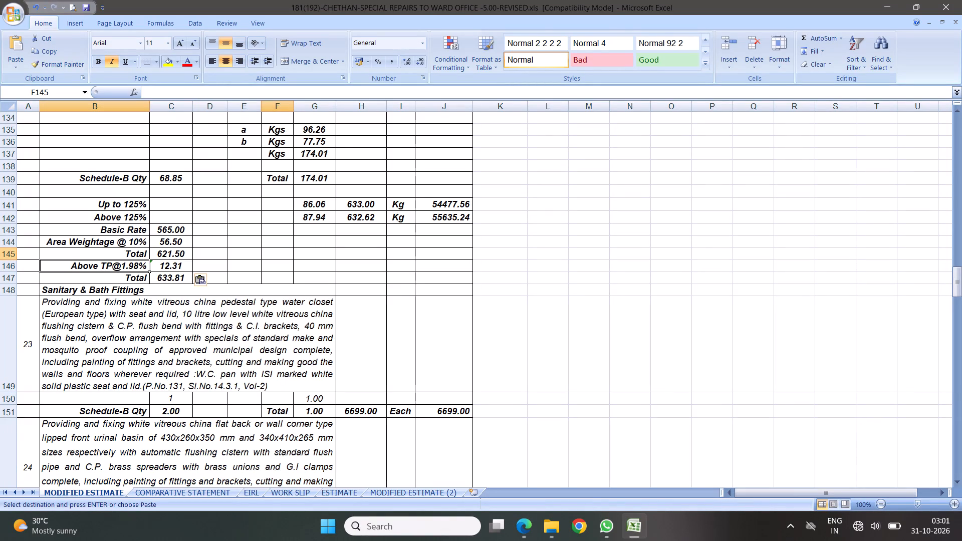
{"action": "left_click_drag", "start_coordinate": [150, 266], "coordinate": [163, 266]}
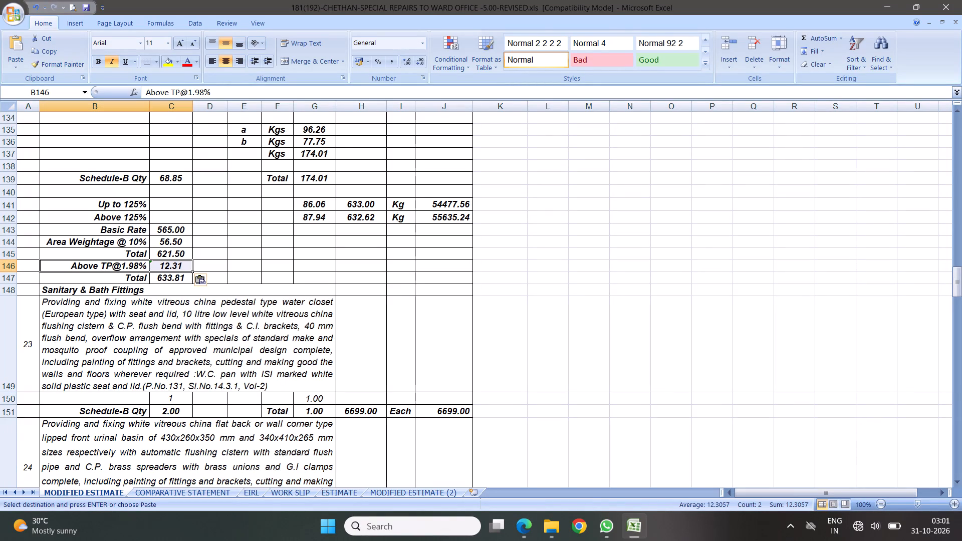
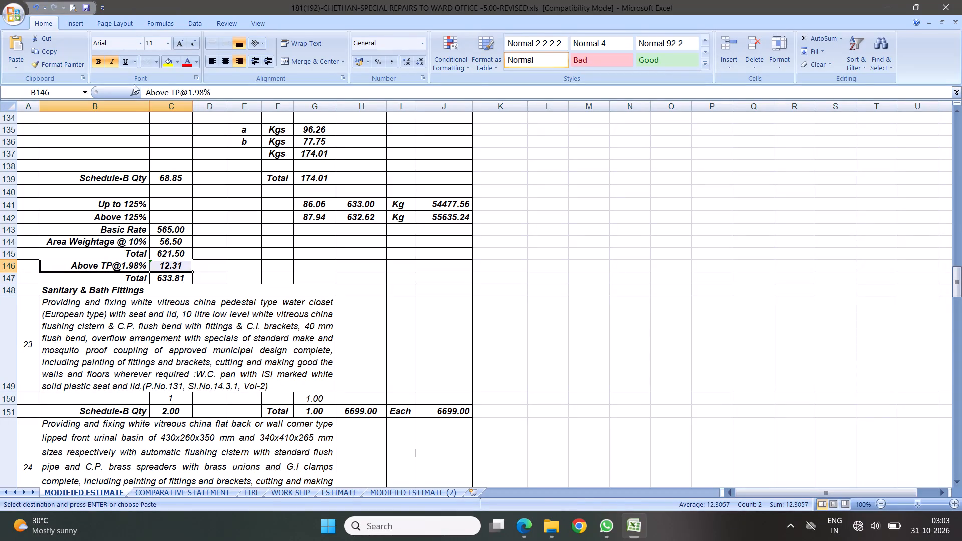
{"action": "left_click", "coordinate": [252, 253]}
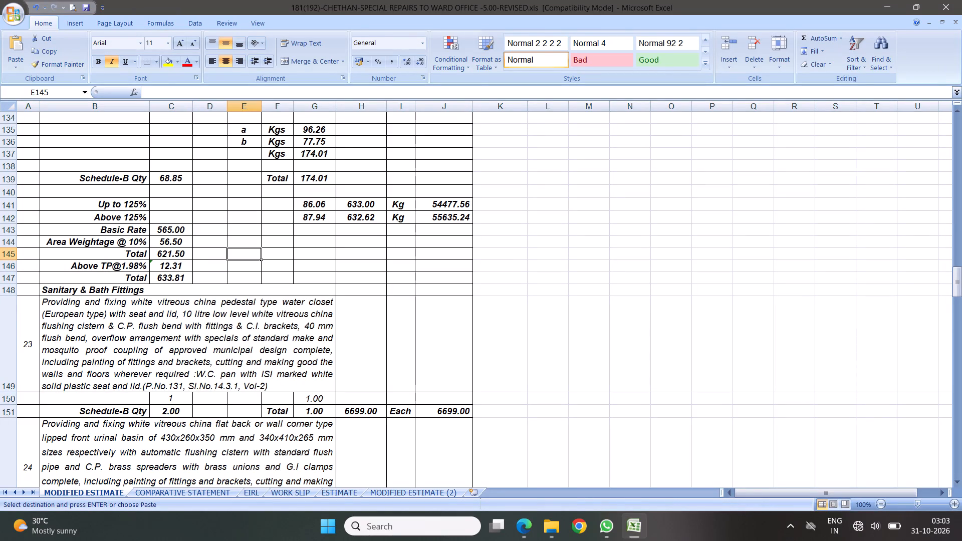
{"action": "left_click", "coordinate": [155, 264]}
{"action": "left_click", "coordinate": [135, 267]}
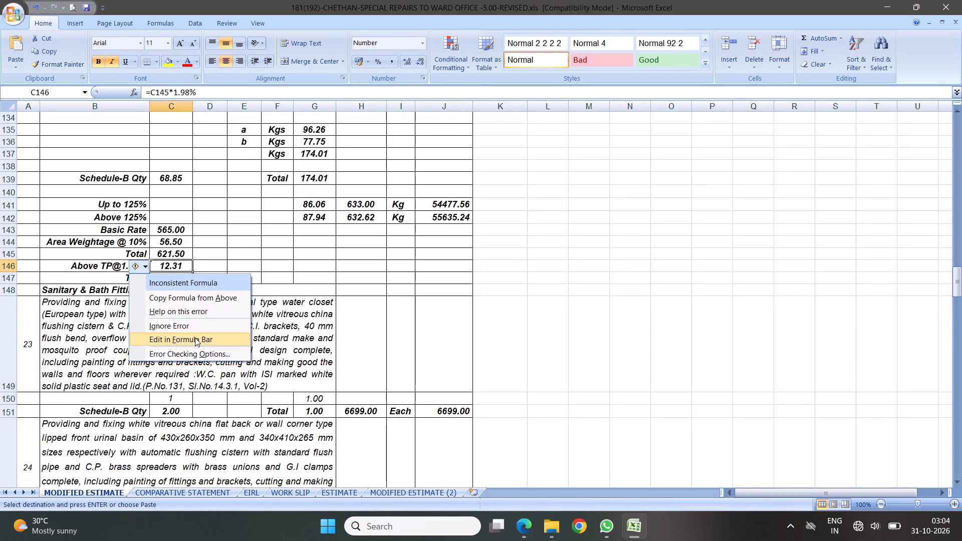
{"action": "left_click", "coordinate": [174, 324]}
{"action": "left_click", "coordinate": [243, 265]}
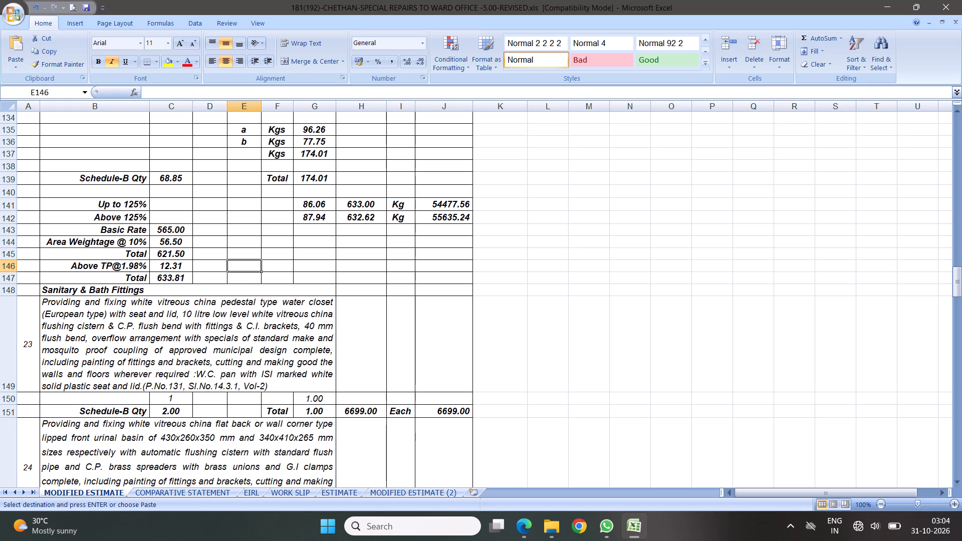
{"action": "left_click_drag", "start_coordinate": [124, 266], "coordinate": [162, 266]}
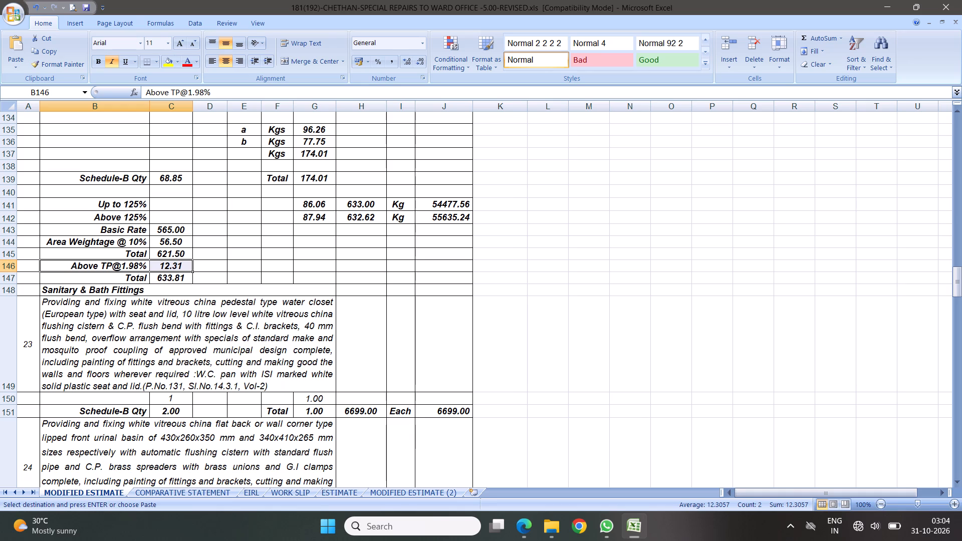
{"action": "right_click", "coordinate": [129, 265]}
{"action": "left_click", "coordinate": [158, 289]}
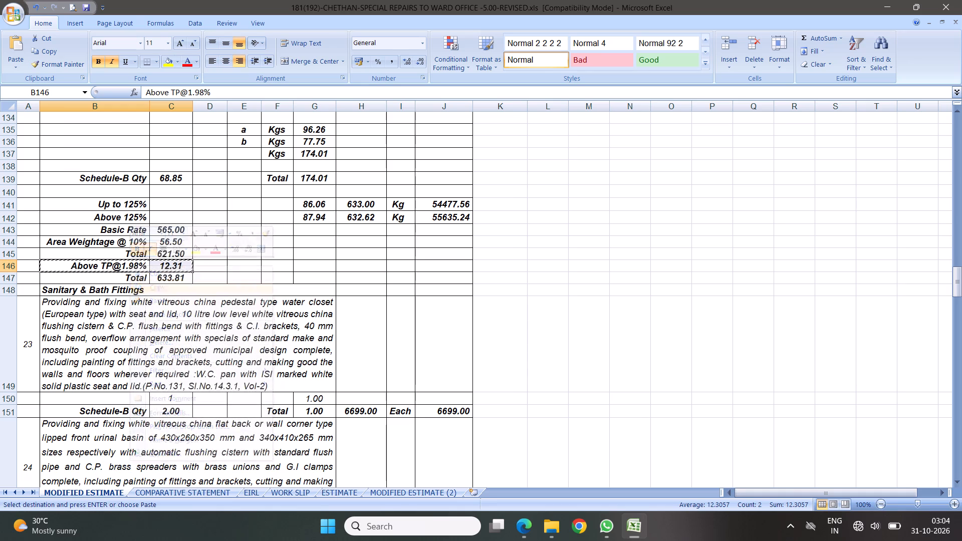
{"action": "scroll", "coordinate": [231, 223], "scroll_direction": "up", "scroll_amount": 18}
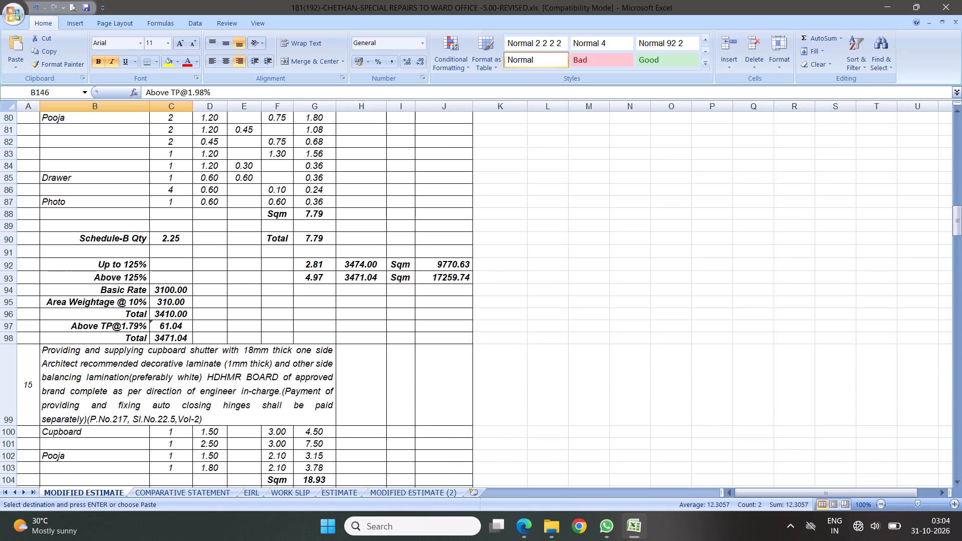
{"action": "scroll", "coordinate": [246, 277], "scroll_direction": "down", "scroll_amount": 6}
{"action": "scroll", "coordinate": [298, 267], "scroll_direction": "down", "scroll_amount": 13}
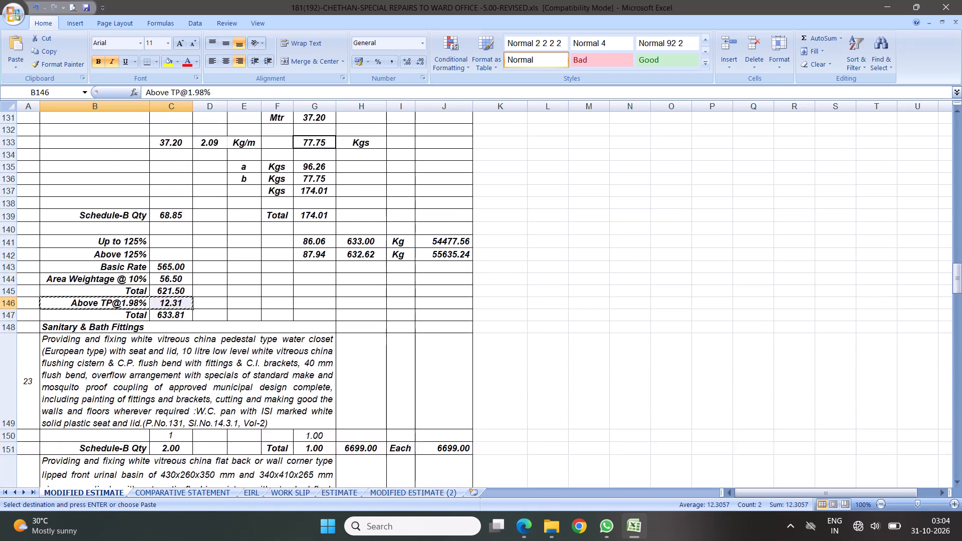
{"action": "scroll", "coordinate": [264, 278], "scroll_direction": "down", "scroll_amount": 17}
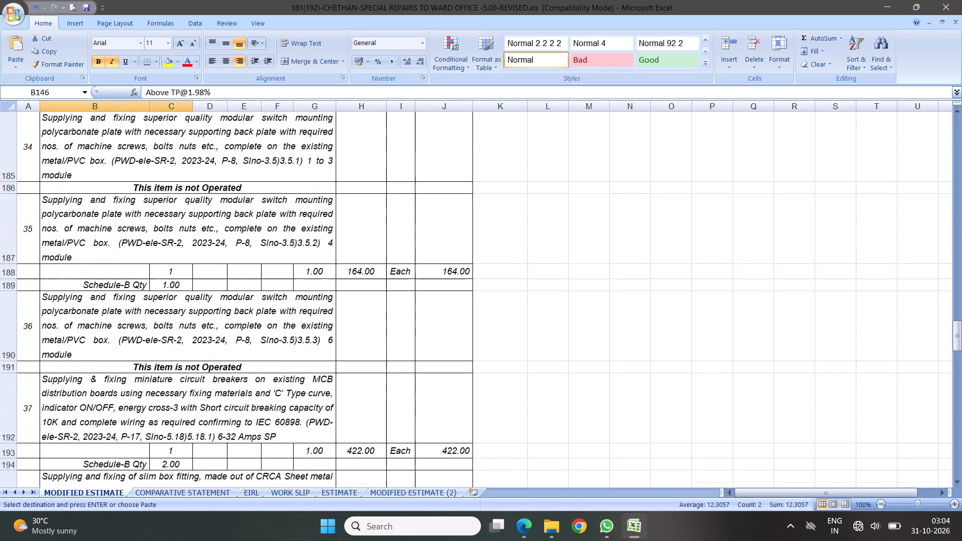
{"action": "scroll", "coordinate": [267, 291], "scroll_direction": "down", "scroll_amount": 1}
{"action": "scroll", "coordinate": [216, 286], "scroll_direction": "up", "scroll_amount": 16}
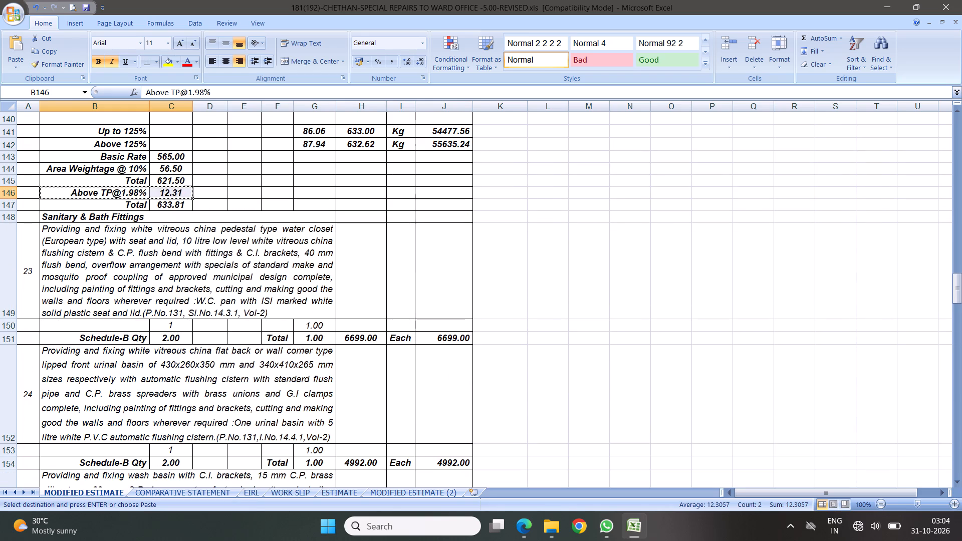
{"action": "scroll", "coordinate": [214, 247], "scroll_direction": "up", "scroll_amount": 10}
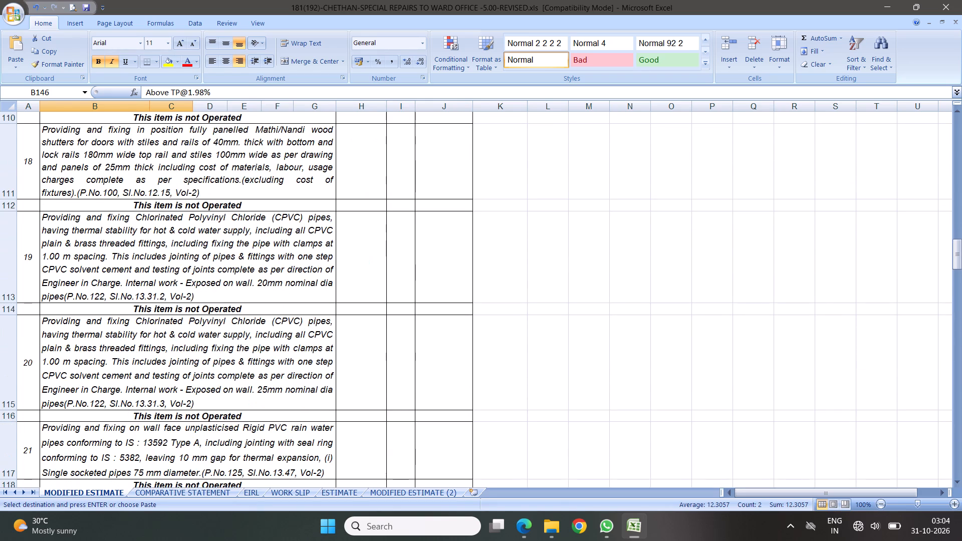
{"action": "scroll", "coordinate": [192, 270], "scroll_direction": "down", "scroll_amount": 2}
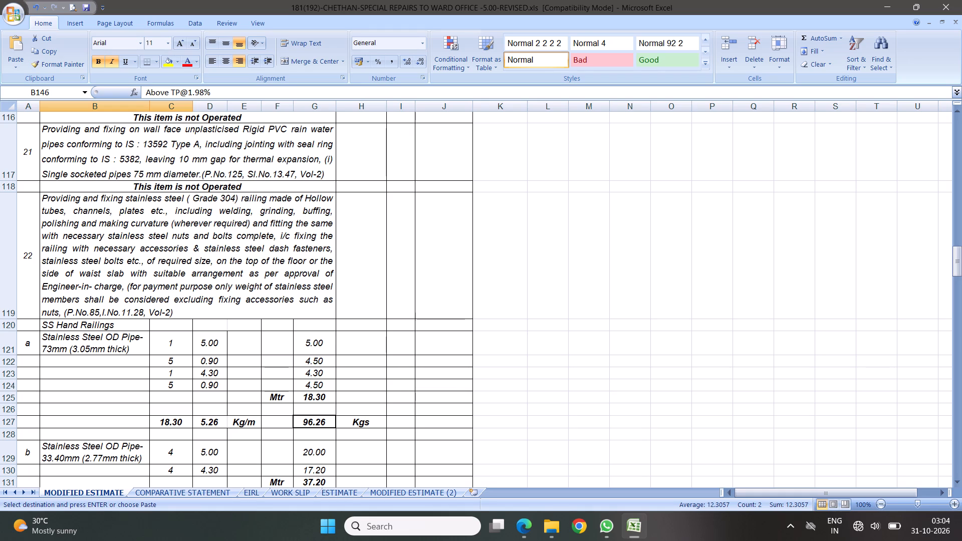
{"action": "scroll", "coordinate": [202, 263], "scroll_direction": "up", "scroll_amount": 8}
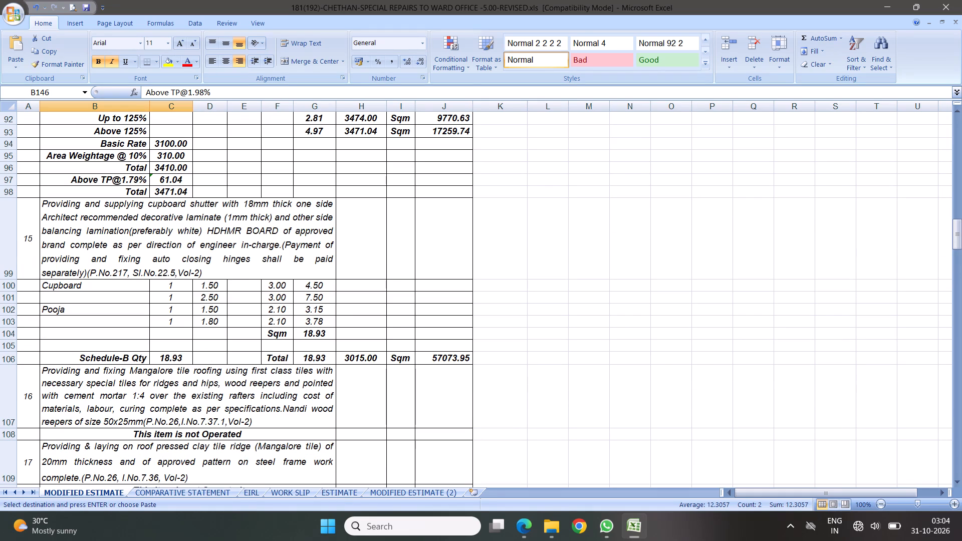
{"action": "right_click", "coordinate": [110, 181]}
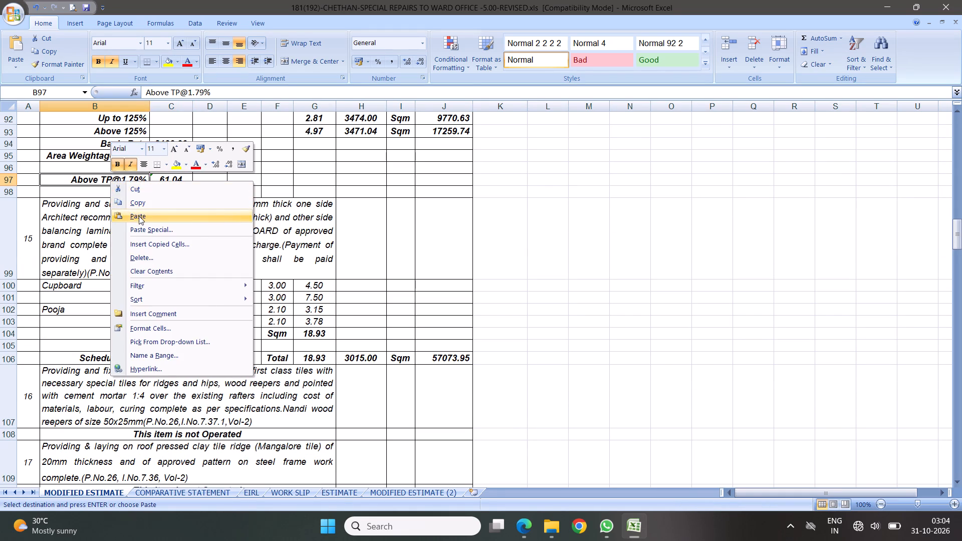
{"action": "left_click", "coordinate": [139, 216]}
{"action": "scroll", "coordinate": [169, 225], "scroll_direction": "up", "scroll_amount": 8}
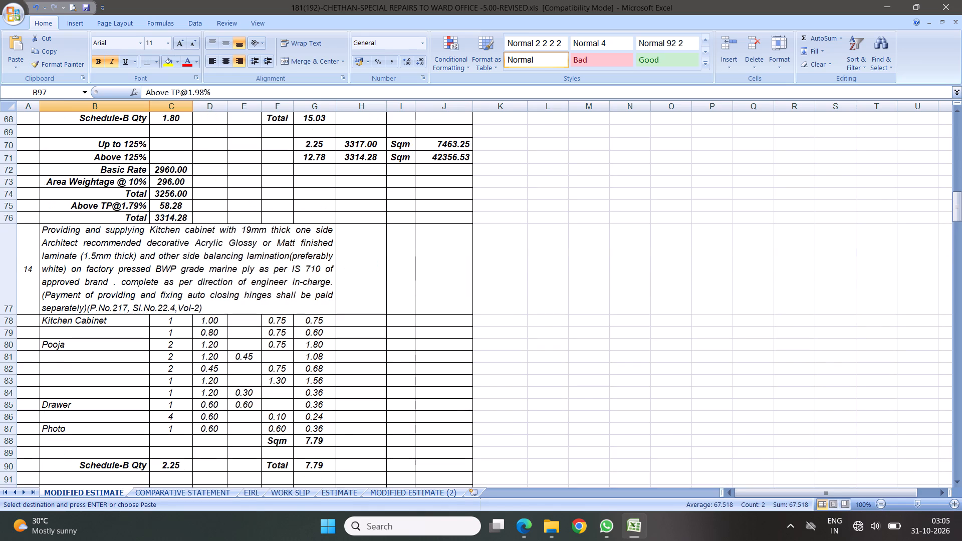
{"action": "right_click", "coordinate": [105, 207]}
{"action": "left_click", "coordinate": [135, 240]}
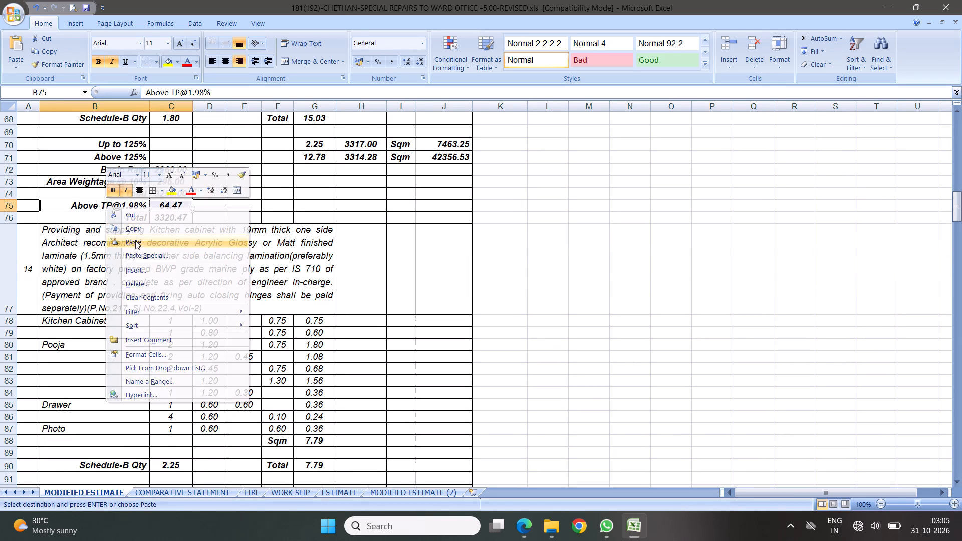
Look through the whole modified estimate to check the tender premium percentage in every rate calculation.
{"action": "scroll", "coordinate": [194, 224], "scroll_direction": "up", "scroll_amount": 20}
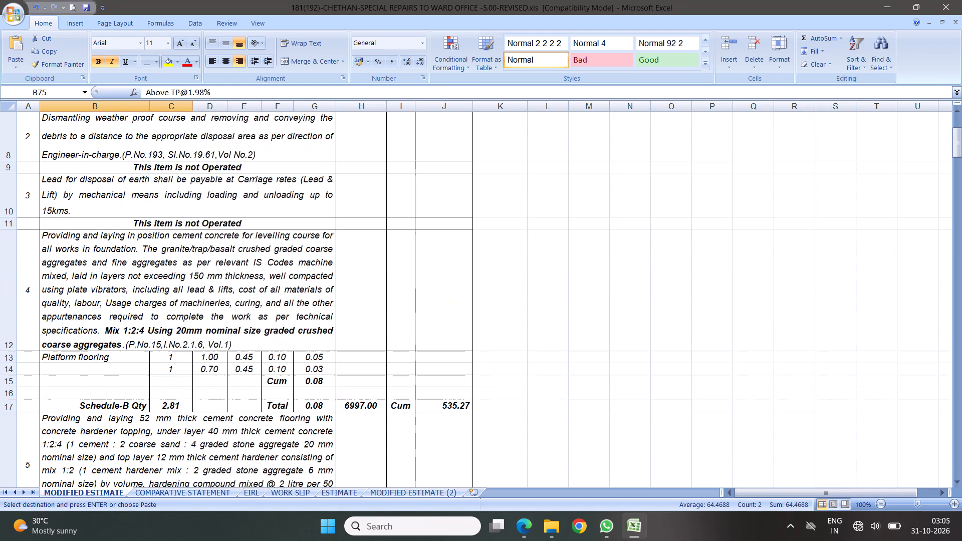
{"action": "scroll", "coordinate": [198, 240], "scroll_direction": "up", "scroll_amount": 2}
{"action": "scroll", "coordinate": [202, 234], "scroll_direction": "down", "scroll_amount": 9}
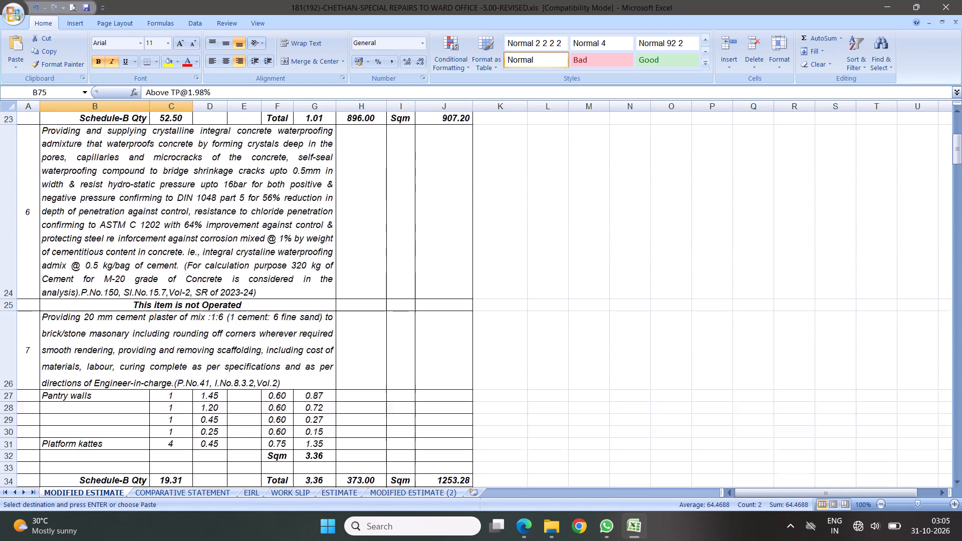
{"action": "scroll", "coordinate": [211, 249], "scroll_direction": "down", "scroll_amount": 6}
{"action": "scroll", "coordinate": [223, 291], "scroll_direction": "down", "scroll_amount": 8}
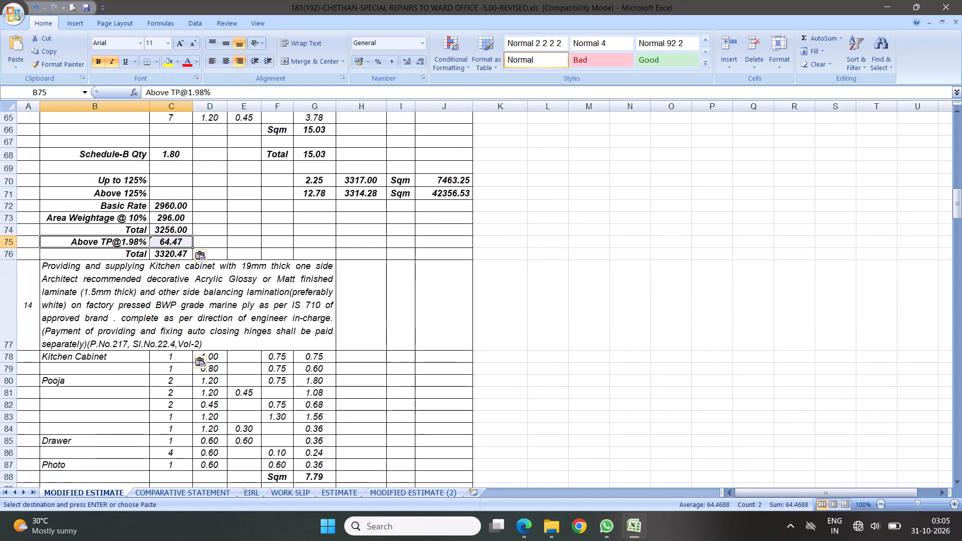
{"action": "scroll", "coordinate": [213, 268], "scroll_direction": "down", "scroll_amount": 8}
{"action": "scroll", "coordinate": [237, 315], "scroll_direction": "down", "scroll_amount": 14}
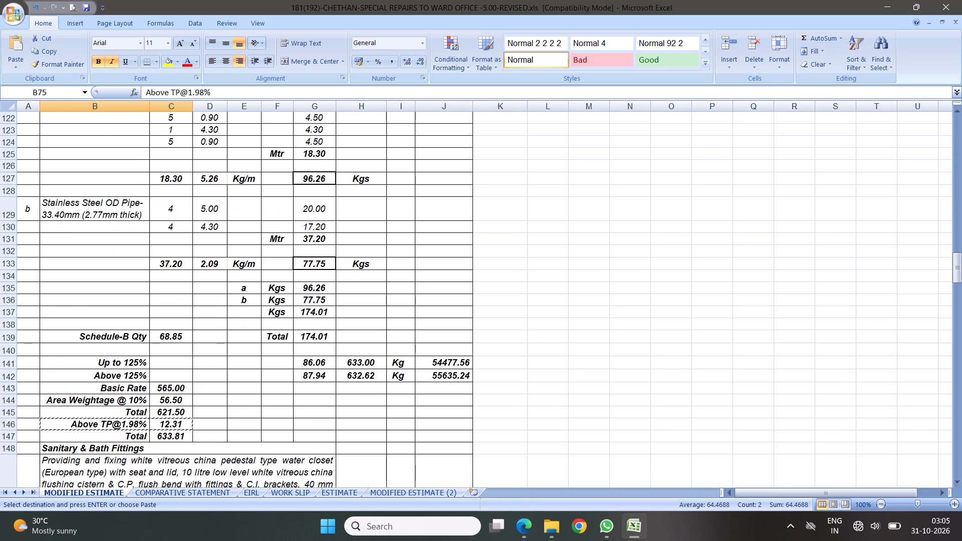
{"action": "scroll", "coordinate": [233, 296], "scroll_direction": "down", "scroll_amount": 16}
{"action": "scroll", "coordinate": [207, 266], "scroll_direction": "down", "scroll_amount": 5}
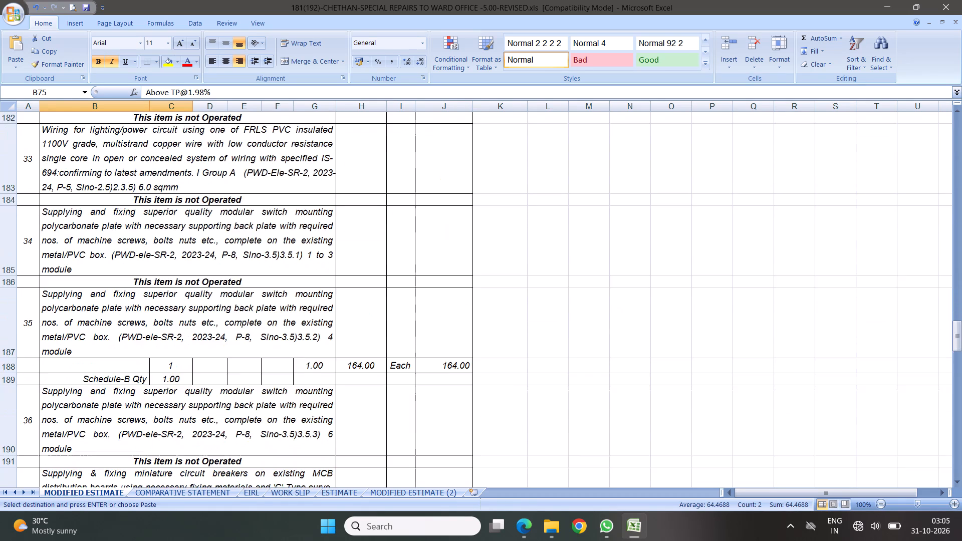
{"action": "scroll", "coordinate": [210, 247], "scroll_direction": "down", "scroll_amount": 16}
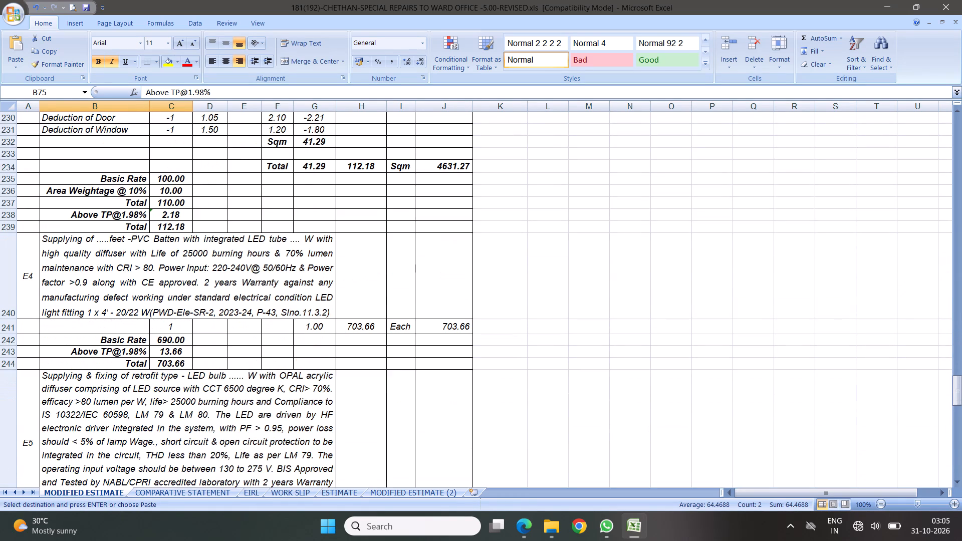
{"action": "scroll", "coordinate": [175, 285], "scroll_direction": "down", "scroll_amount": 17}
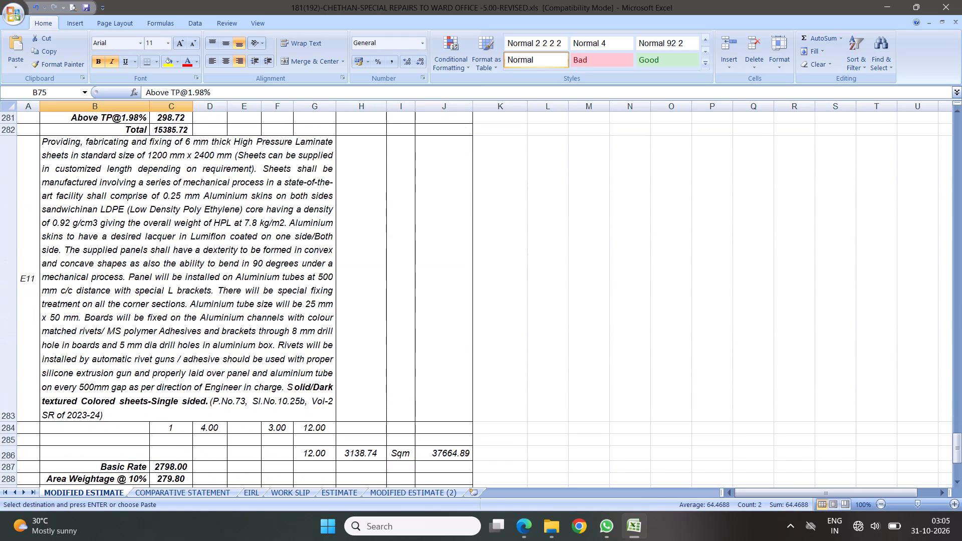
{"action": "scroll", "coordinate": [204, 271], "scroll_direction": "down", "scroll_amount": 4}
{"action": "left_click", "coordinate": [166, 179]}
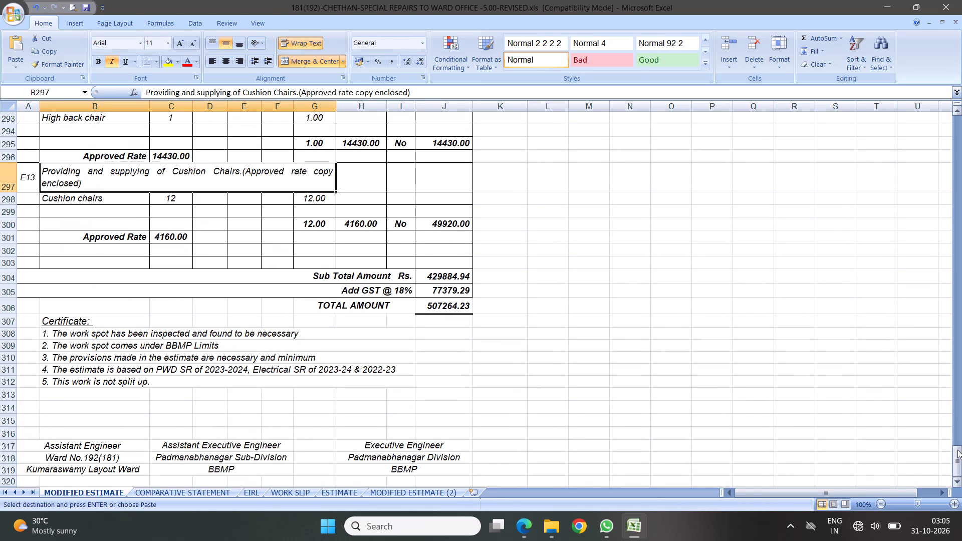
{"action": "left_click_drag", "start_coordinate": [957, 452], "coordinate": [960, 0]}
{"action": "scroll", "coordinate": [303, 224], "scroll_direction": "down", "scroll_amount": 8}
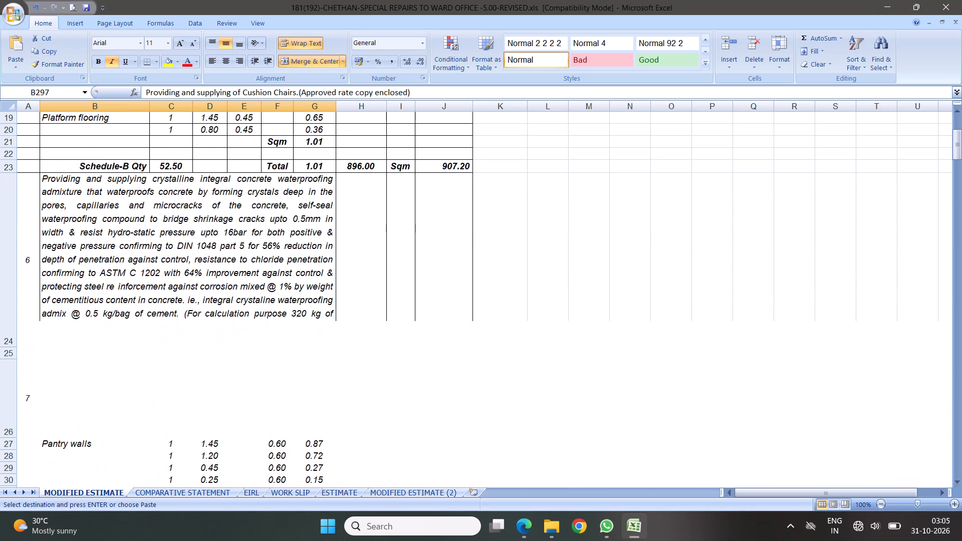
{"action": "scroll", "coordinate": [165, 278], "scroll_direction": "down", "scroll_amount": 13}
{"action": "scroll", "coordinate": [220, 302], "scroll_direction": "down", "scroll_amount": 5}
{"action": "scroll", "coordinate": [225, 280], "scroll_direction": "up", "scroll_amount": 3}
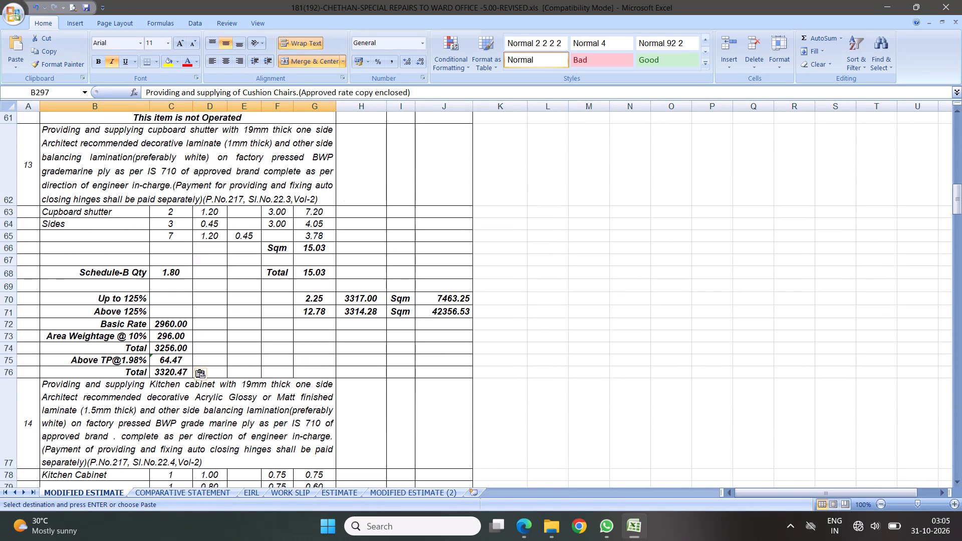
{"action": "left_click", "coordinate": [172, 215]}
Go to the top of the Comparative Statement sheet.
{"action": "left_click", "coordinate": [173, 489]}
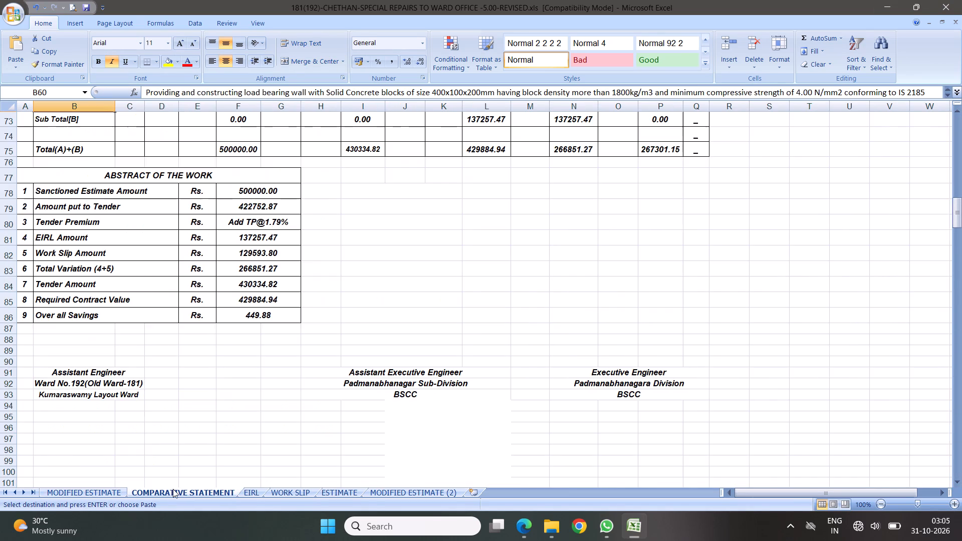
{"action": "scroll", "coordinate": [542, 188], "scroll_direction": "up", "scroll_amount": 20}
{"action": "scroll", "coordinate": [542, 188], "scroll_direction": "up", "scroll_amount": 12}
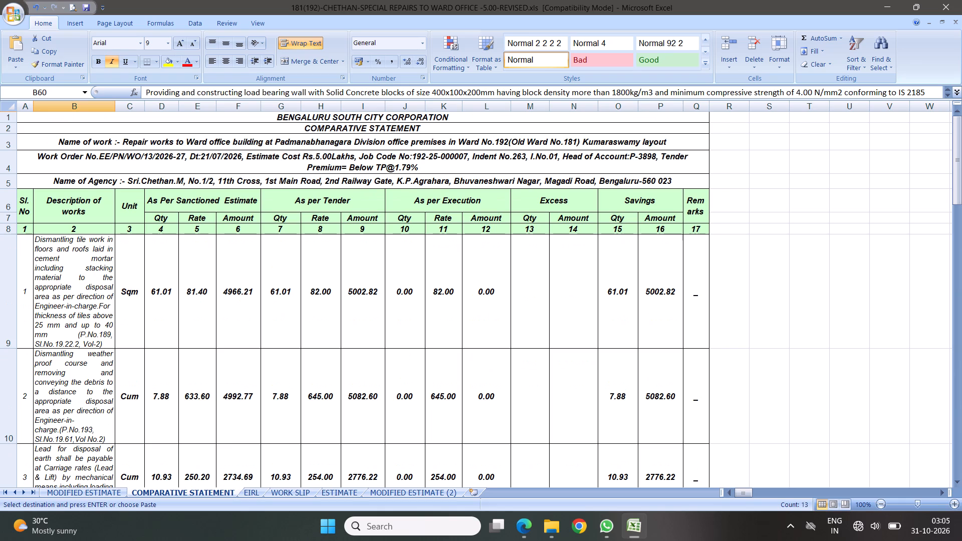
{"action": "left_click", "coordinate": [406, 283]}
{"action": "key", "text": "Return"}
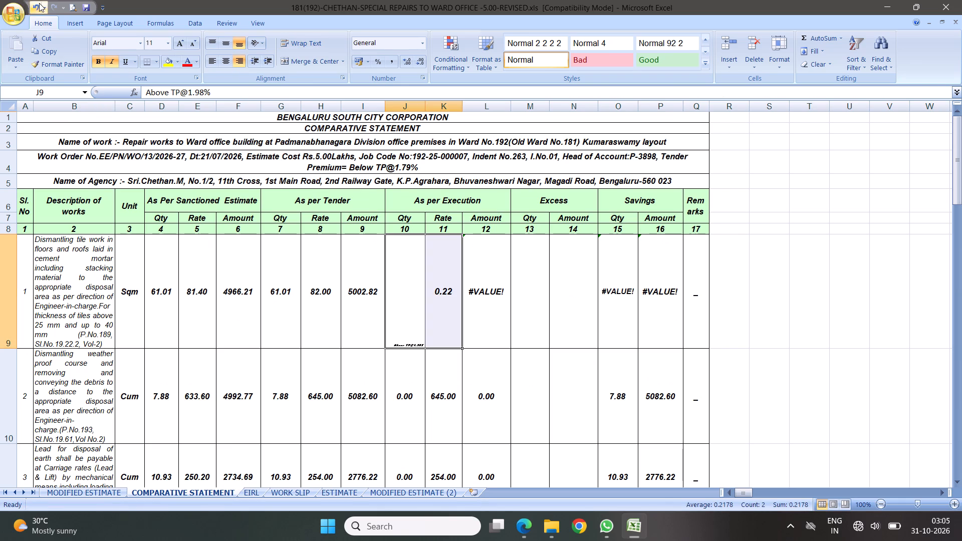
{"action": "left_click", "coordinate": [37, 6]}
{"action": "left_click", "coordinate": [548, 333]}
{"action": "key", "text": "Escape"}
Set the premium in item 13's Above 125% rate formula (K23) to 1.98% and check the rate against the modified estimate.
{"action": "left_click", "coordinate": [409, 288]}
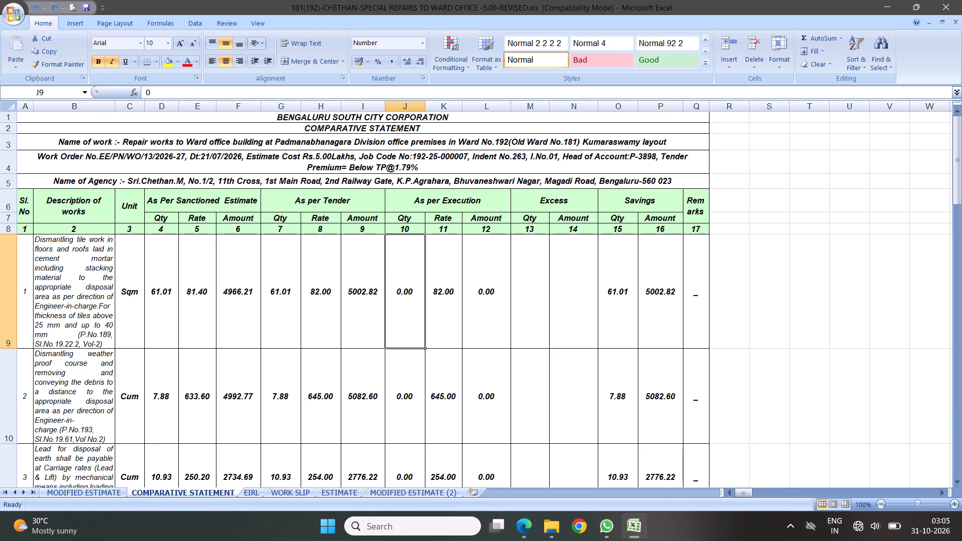
{"action": "key", "text": "Return"}
{"action": "key", "text": "Return"}
{"action": "key", "text": "Return"}
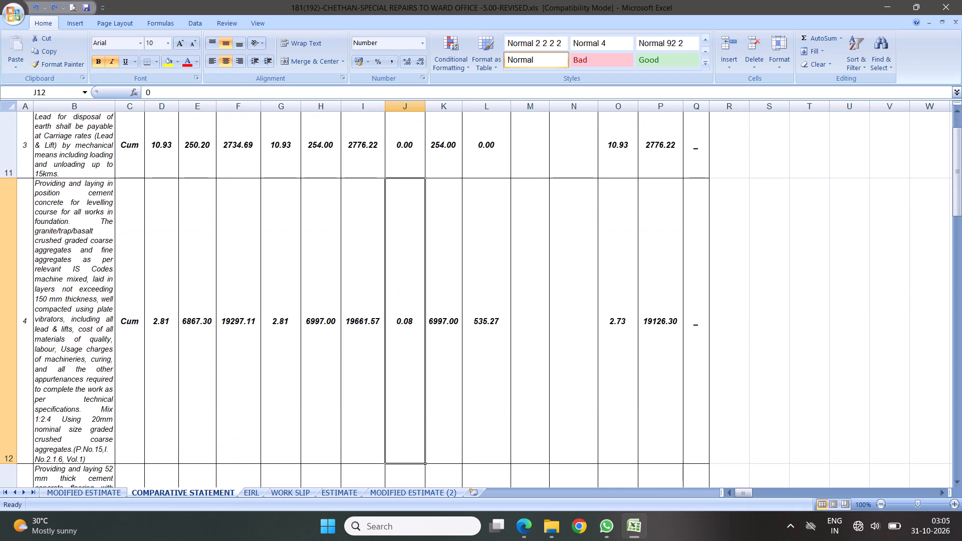
{"action": "key", "text": "Return"}
{"action": "key", "text": "Return"}
{"action": "key", "text": "Return"}
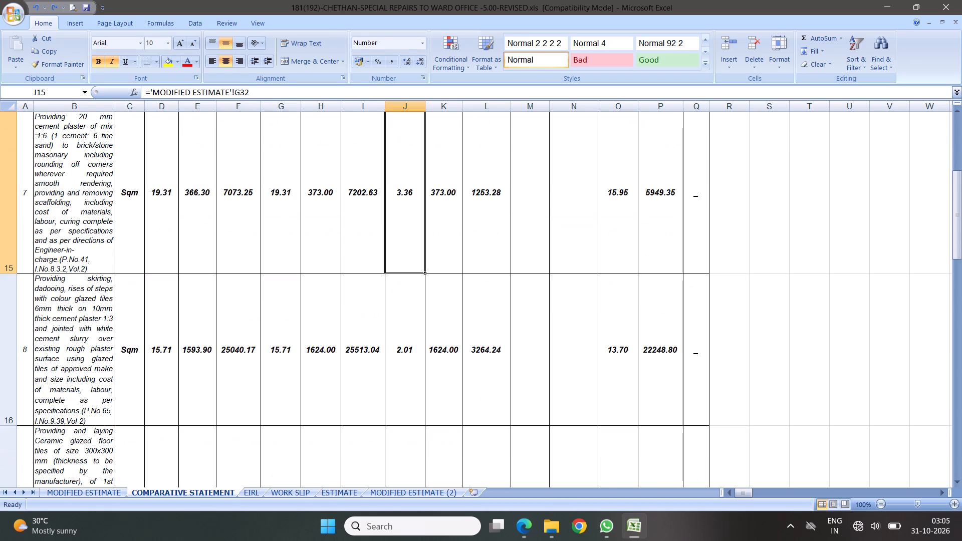
{"action": "key", "text": "Return"}
{"action": "key", "text": "Return"}
{"action": "key", "text": "Return"}
{"action": "key", "text": "Return"}
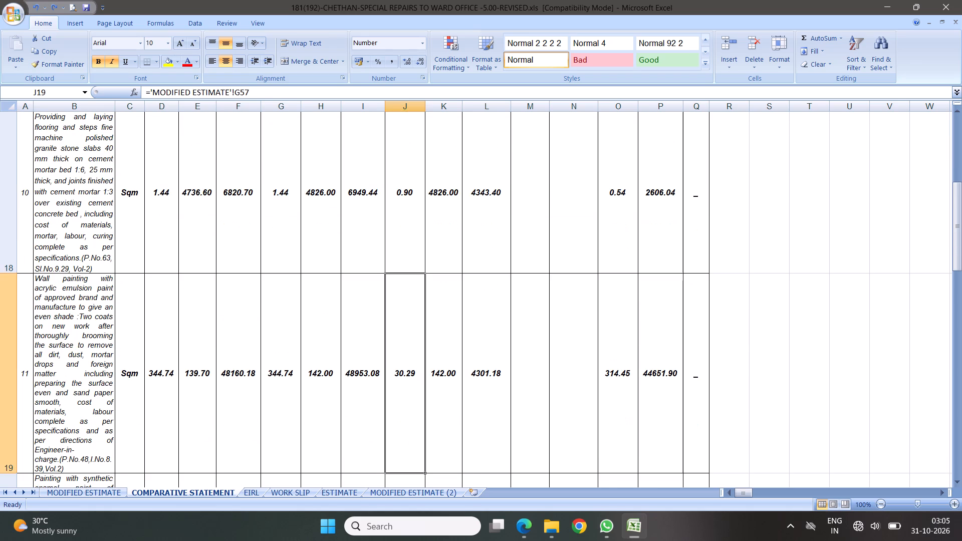
{"action": "key", "text": "Return"}
{"action": "key", "text": "Return"}
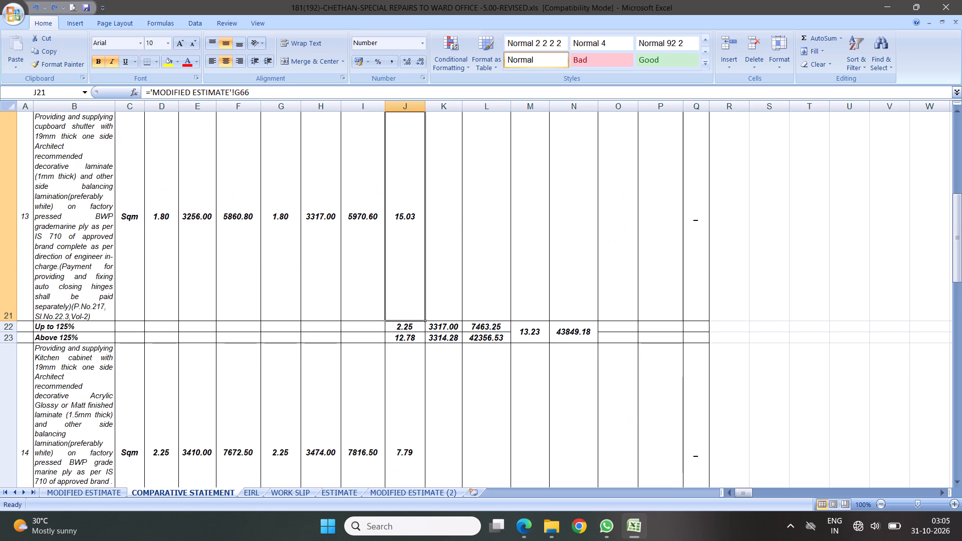
{"action": "left_click", "coordinate": [446, 339]}
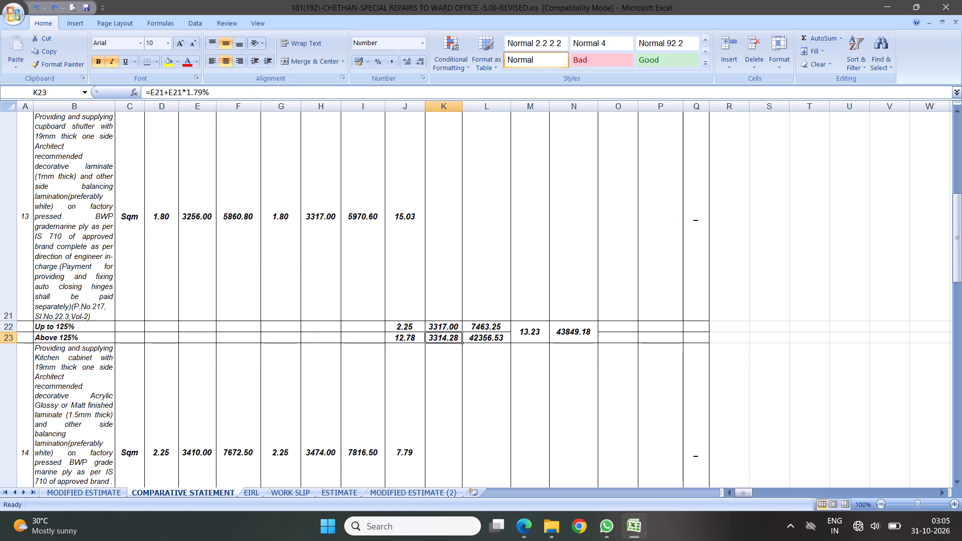
{"action": "key", "text": "equal"}
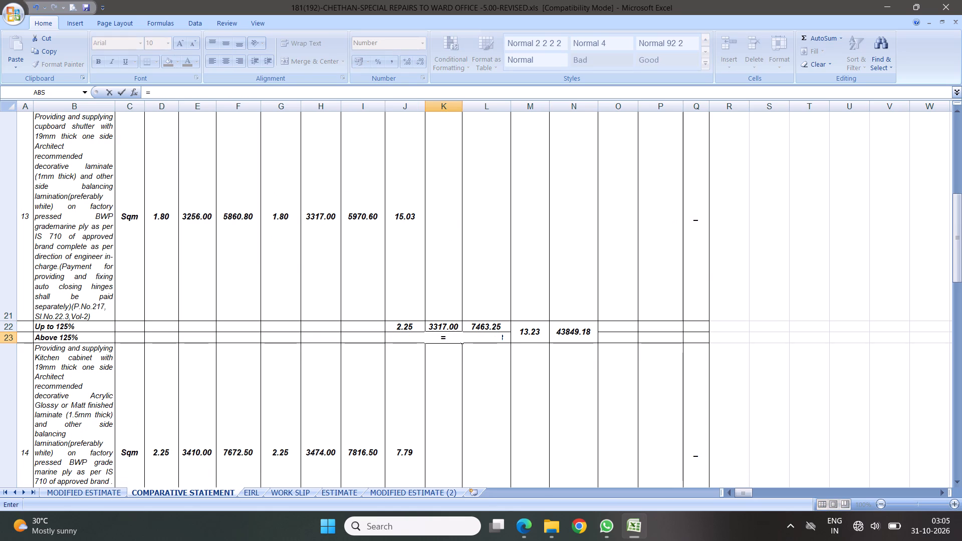
{"action": "key", "text": "Escape"}
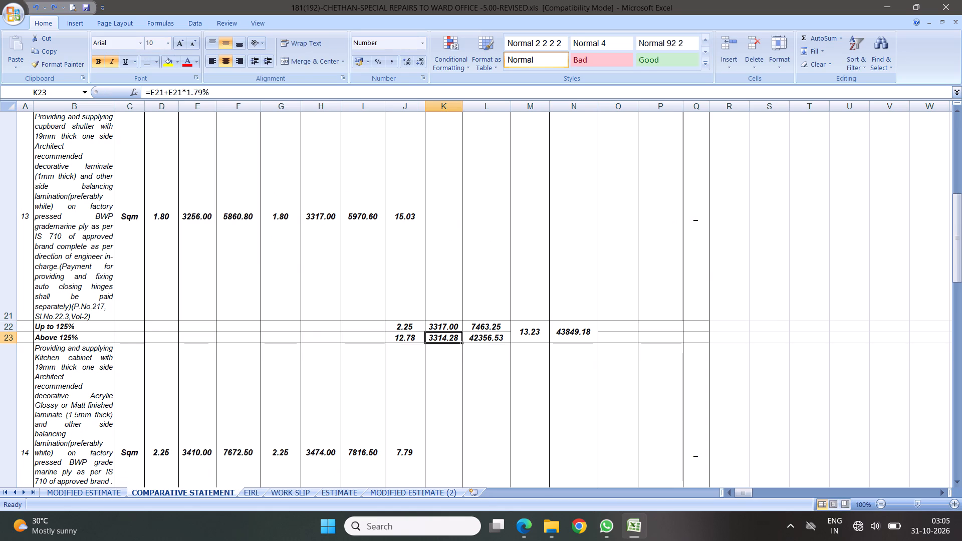
{"action": "left_click", "coordinate": [201, 94]}
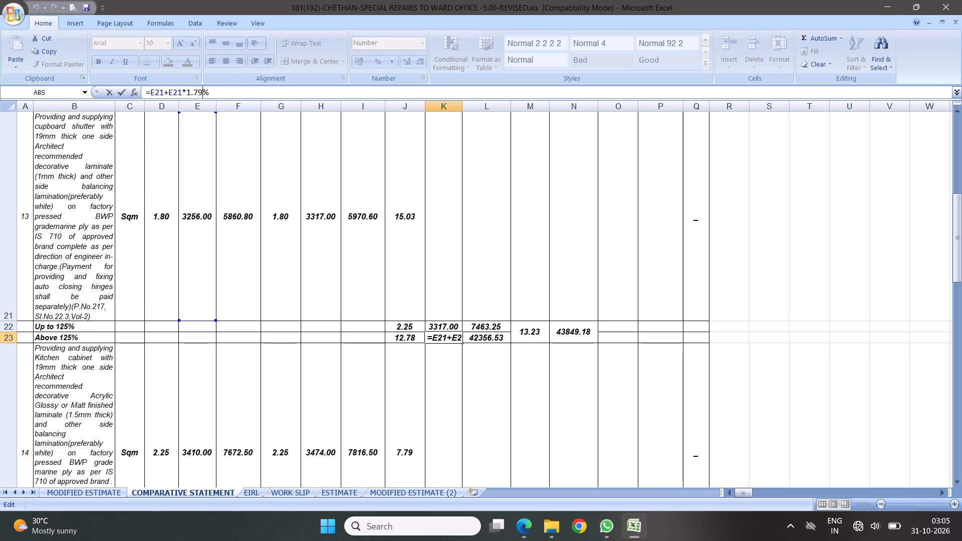
{"action": "key", "text": "BackSpace"}
{"action": "key", "text": "BackSpace"}
{"action": "type", "text": "98"}
{"action": "key", "text": "Return"}
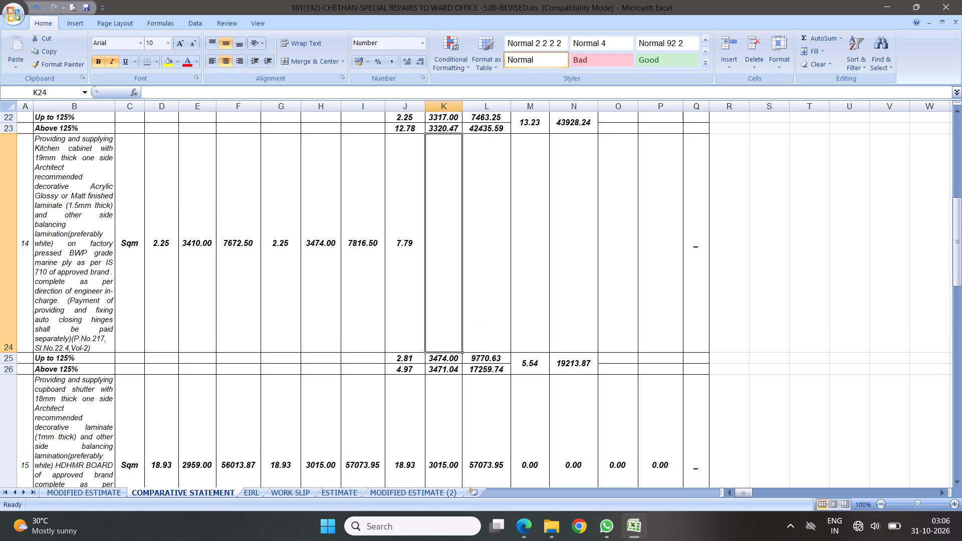
{"action": "left_click", "coordinate": [115, 493]}
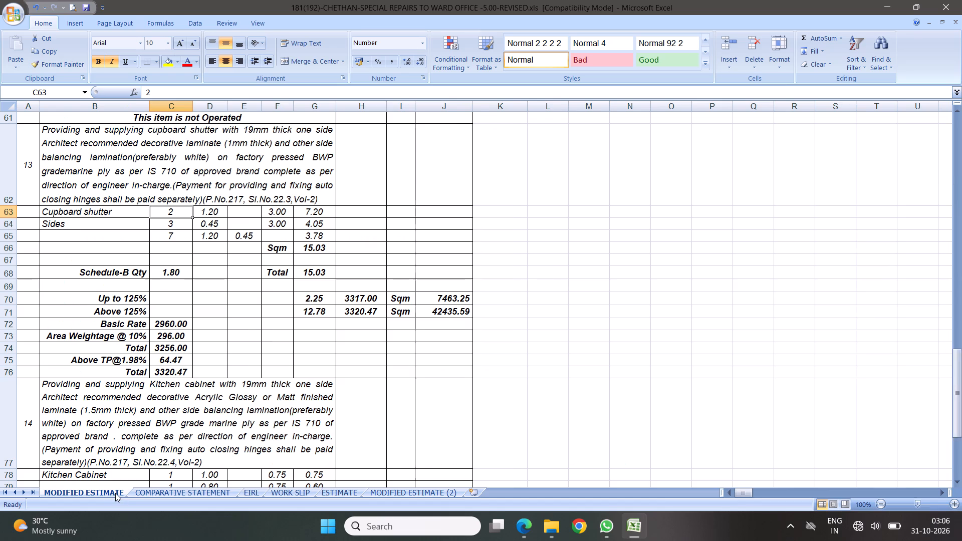
{"action": "left_click", "coordinate": [191, 489]}
Copy the K23 rate formula to the kitchen cabinet item's Above 125% rate in K26 and compare it with the modified estimate.
{"action": "left_click", "coordinate": [438, 128]}
{"action": "right_click", "coordinate": [438, 128]}
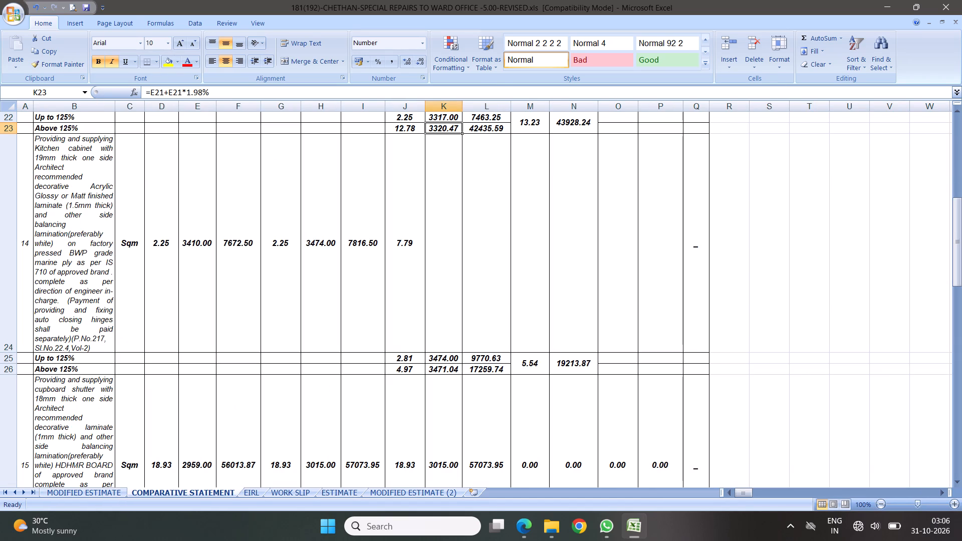
{"action": "left_click", "coordinate": [466, 149]}
{"action": "right_click", "coordinate": [445, 371]}
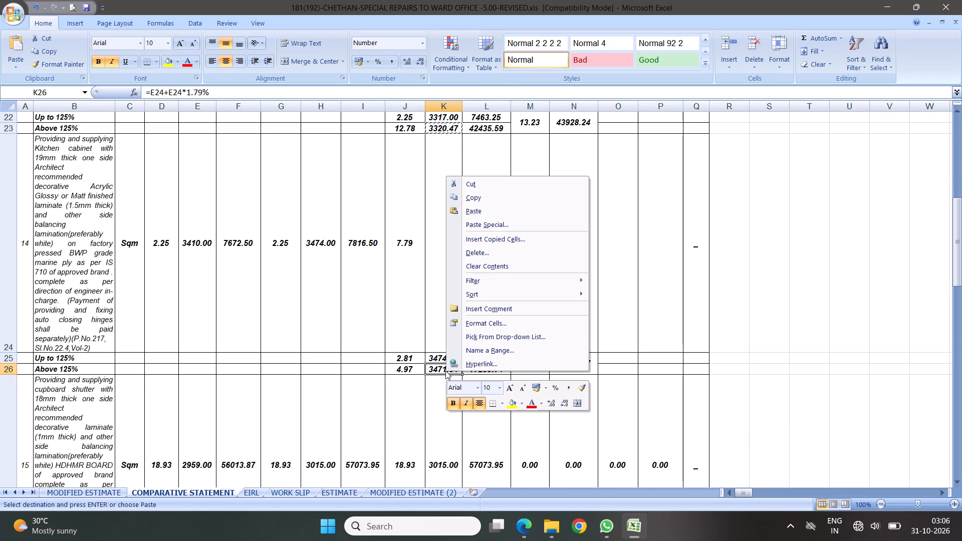
{"action": "left_click", "coordinate": [470, 211]}
{"action": "scroll", "coordinate": [481, 324], "scroll_direction": "down", "scroll_amount": 1}
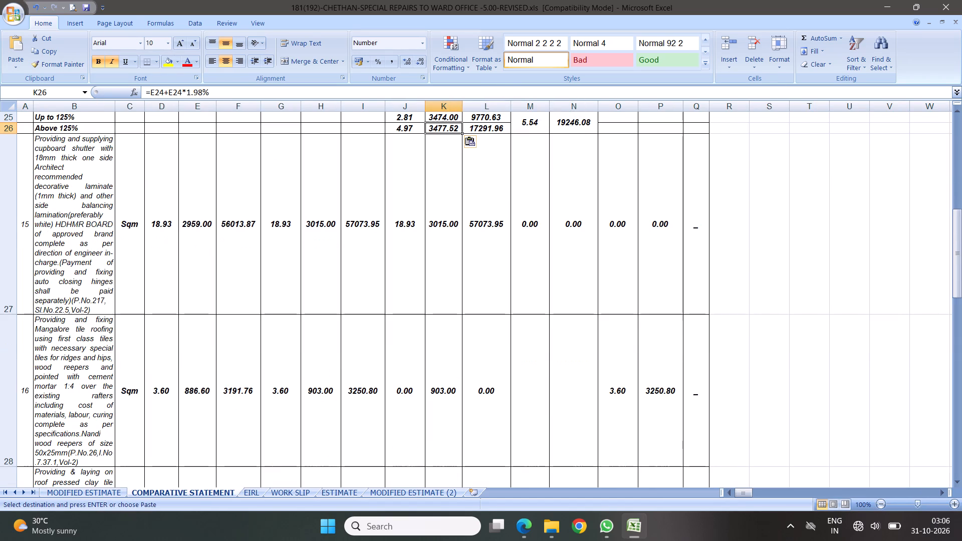
{"action": "left_click", "coordinate": [111, 493]}
{"action": "scroll", "coordinate": [269, 336], "scroll_direction": "down", "scroll_amount": 6}
{"action": "scroll", "coordinate": [328, 305], "scroll_direction": "down", "scroll_amount": 2}
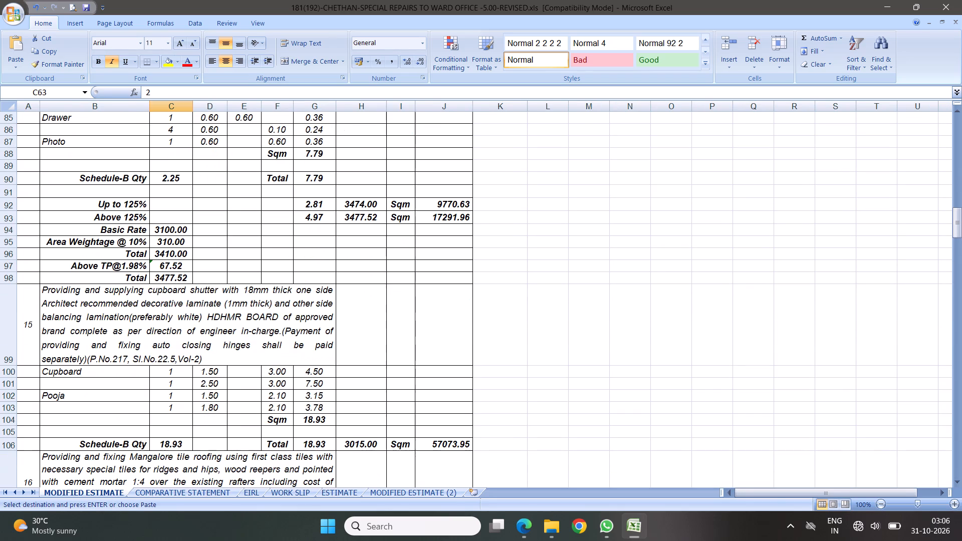
{"action": "left_click", "coordinate": [176, 488]}
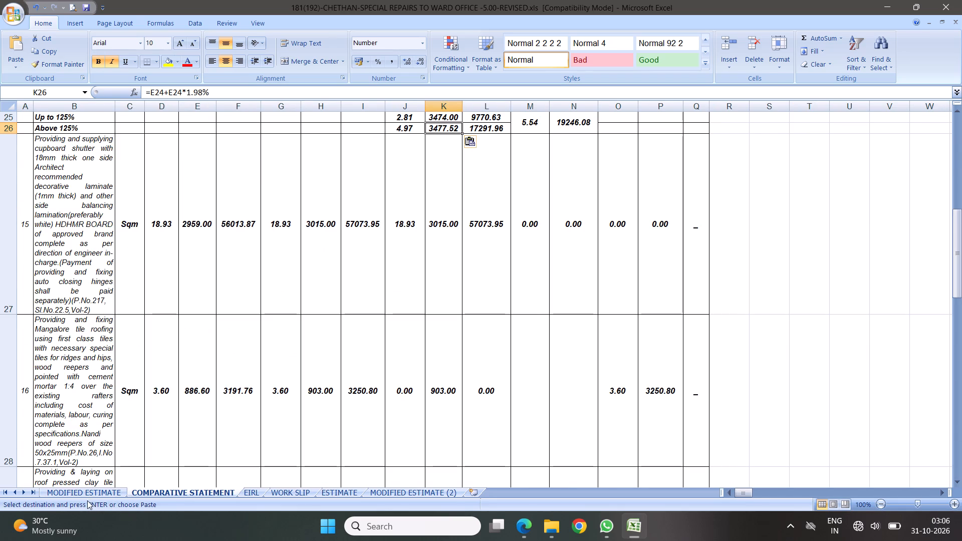
Locate the next above-125% item in the modified estimate and paste the copied rate formula into the stainless steel railing item's K36.
{"action": "left_click", "coordinate": [87, 494]}
{"action": "scroll", "coordinate": [502, 257], "scroll_direction": "down", "scroll_amount": 2}
{"action": "scroll", "coordinate": [408, 291], "scroll_direction": "down", "scroll_amount": 6}
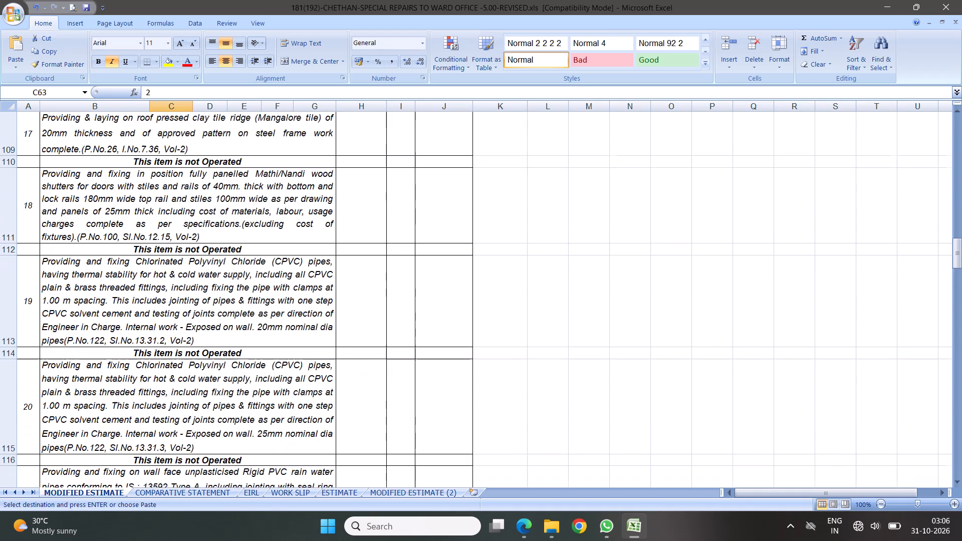
{"action": "scroll", "coordinate": [401, 286], "scroll_direction": "down", "scroll_amount": 7}
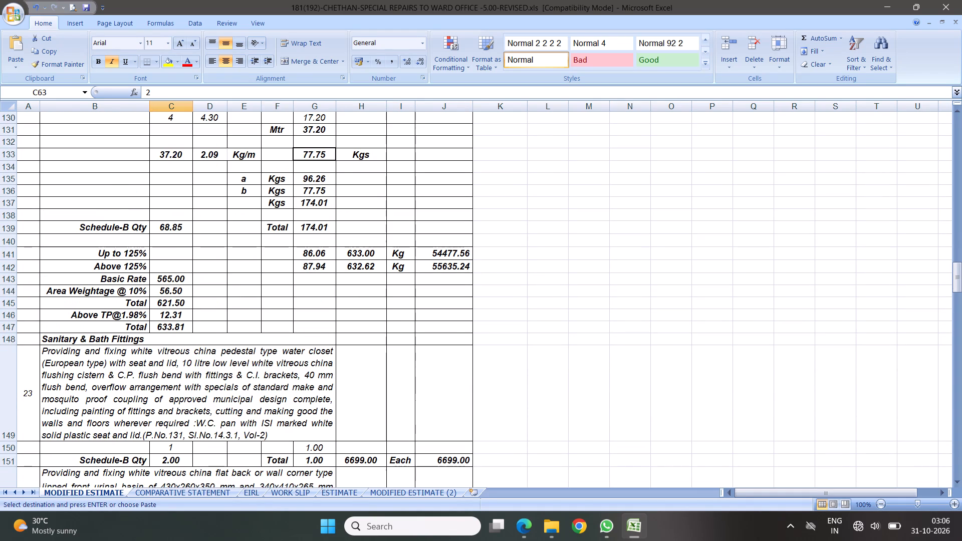
{"action": "left_click", "coordinate": [165, 489]}
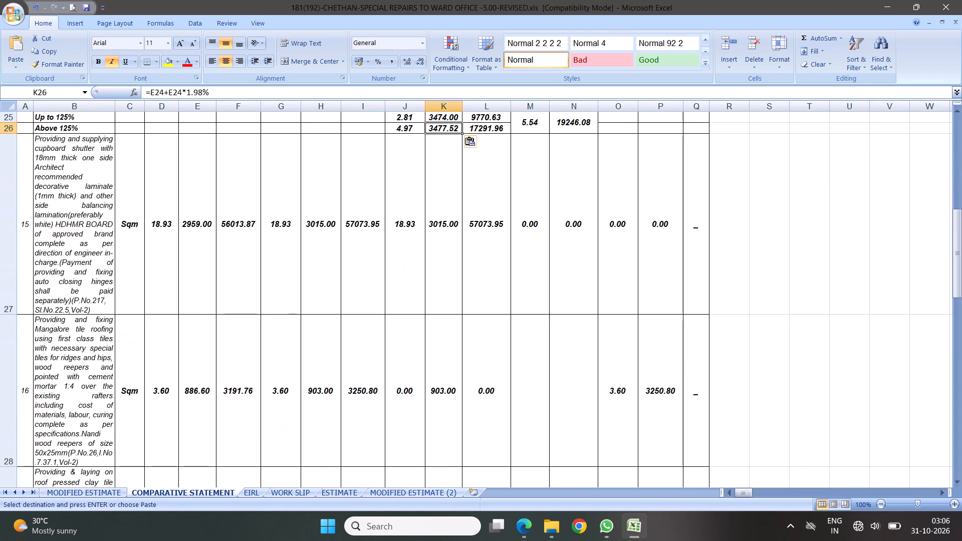
{"action": "left_click", "coordinate": [453, 238]}
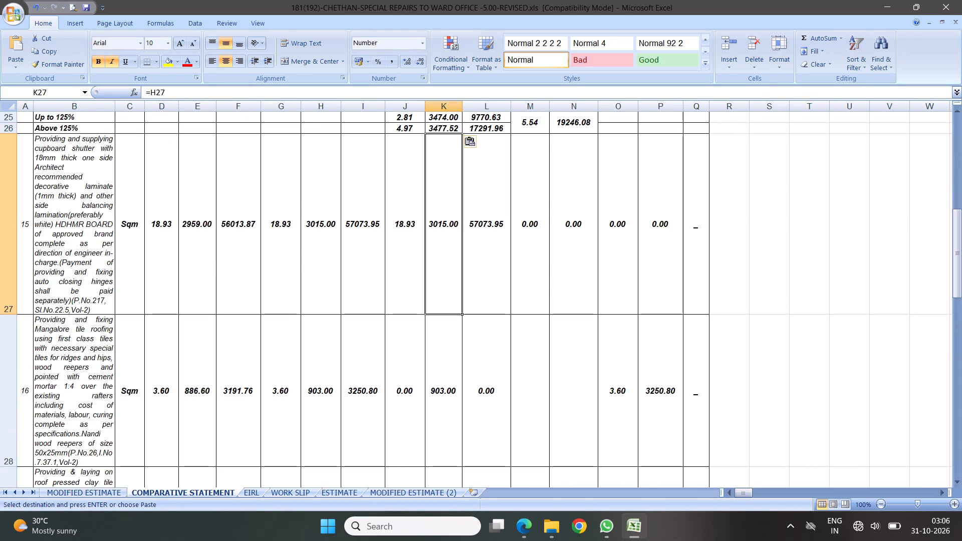
{"action": "key", "text": "Down"}
{"action": "key", "text": "Down"}
{"action": "key", "text": "Down"}
{"action": "key", "text": "Down"}
{"action": "key", "text": "Down"}
{"action": "key", "text": "Down"}
{"action": "key", "text": "Down"}
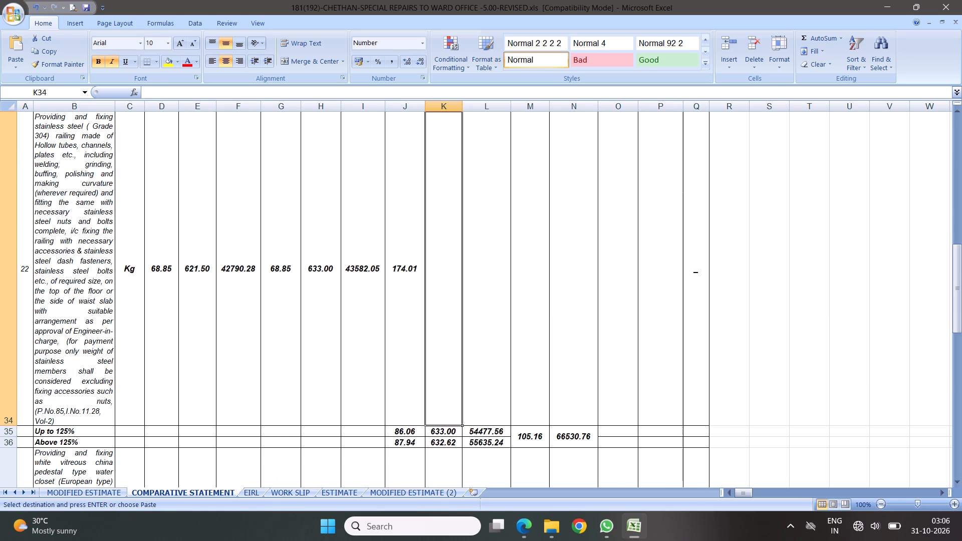
{"action": "key", "text": "Down"}
{"action": "key", "text": "Down"}
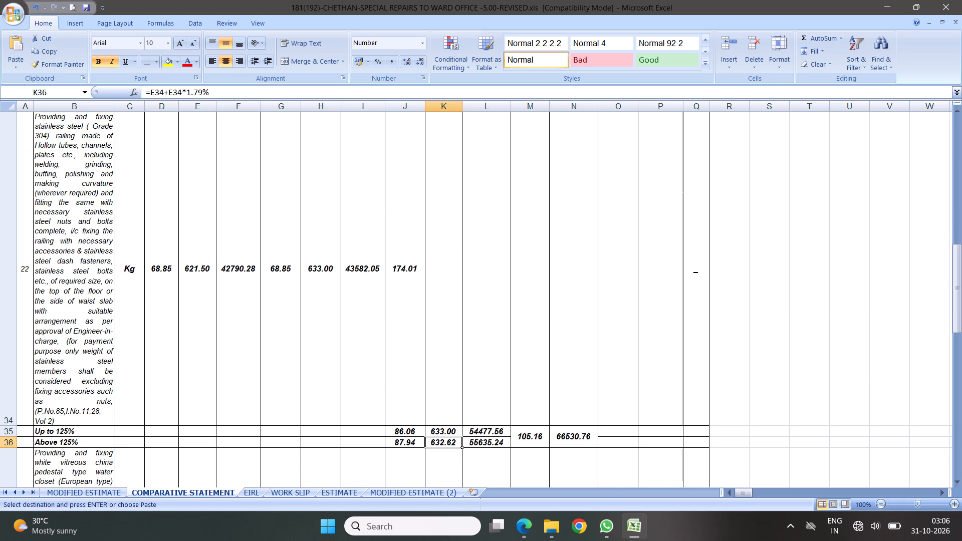
{"action": "right_click", "coordinate": [437, 441]}
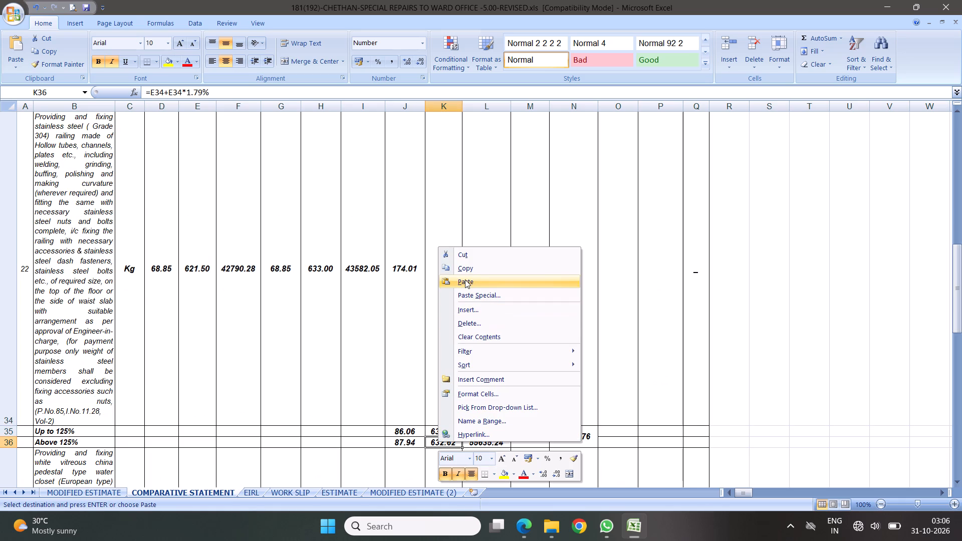
{"action": "left_click", "coordinate": [464, 280]}
Examine the remaining comparative statement rows and the modified estimate down to EIRL item E1 for other tender premium rates.
{"action": "scroll", "coordinate": [442, 329], "scroll_direction": "down", "scroll_amount": 1}
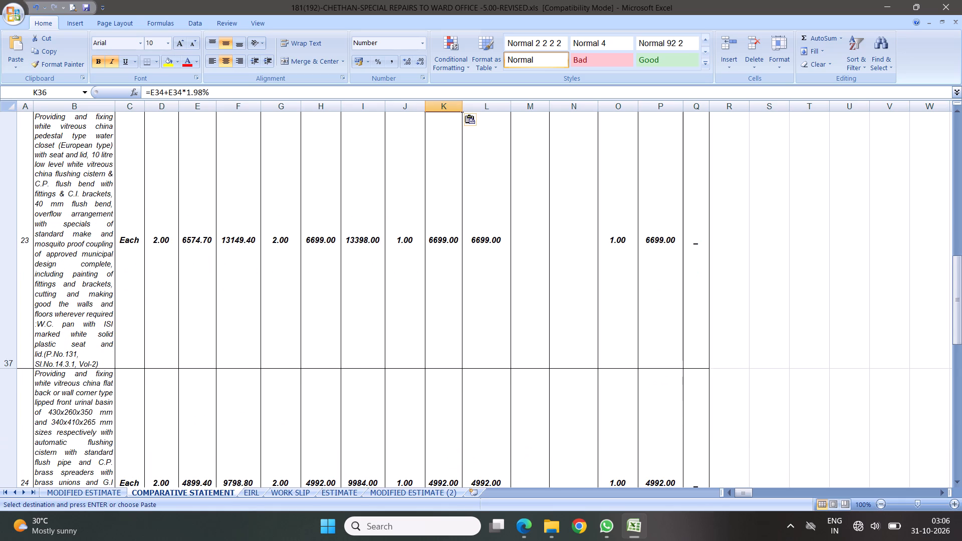
{"action": "scroll", "coordinate": [451, 307], "scroll_direction": "down", "scroll_amount": 6}
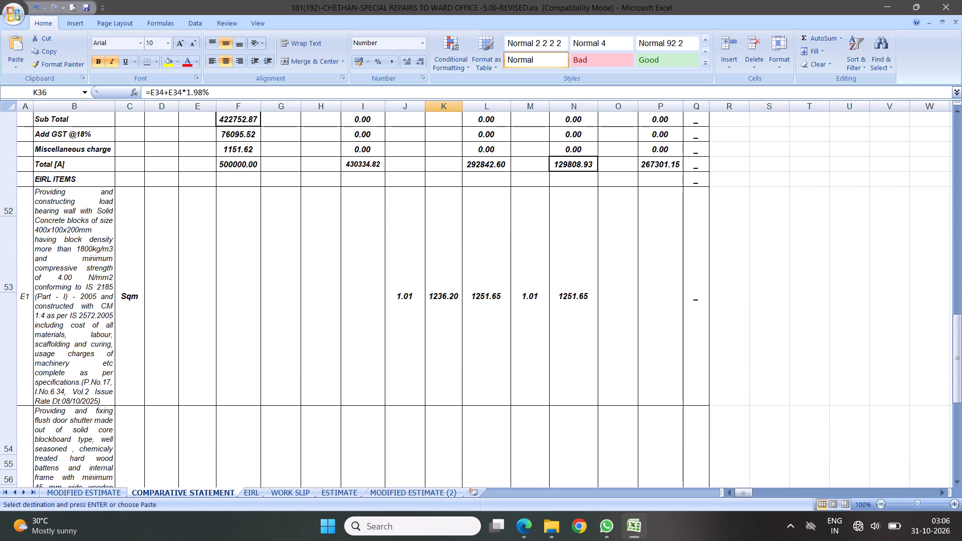
{"action": "left_click", "coordinate": [108, 490]}
{"action": "scroll", "coordinate": [366, 341], "scroll_direction": "down", "scroll_amount": 4}
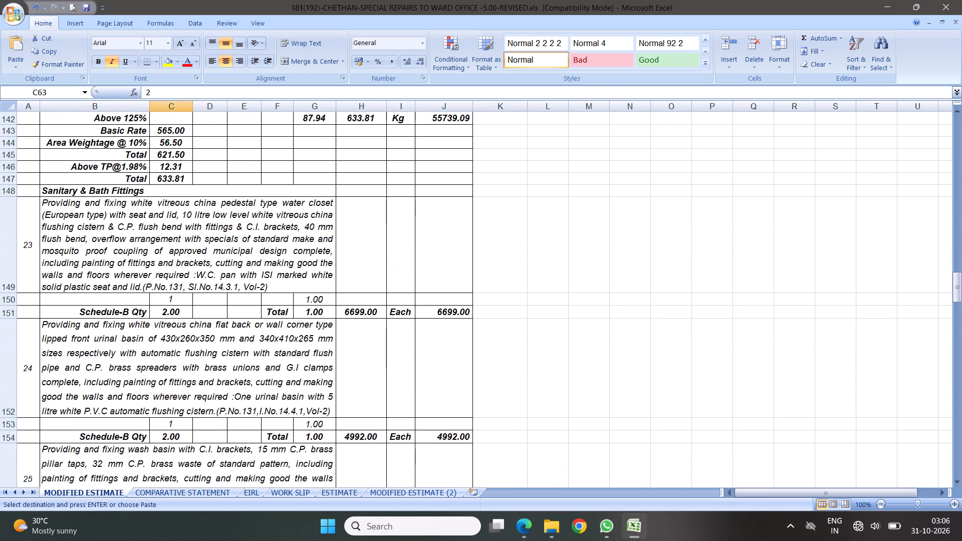
{"action": "left_click", "coordinate": [176, 287]}
{"action": "scroll", "coordinate": [221, 332], "scroll_direction": "down", "scroll_amount": 4}
{"action": "scroll", "coordinate": [284, 324], "scroll_direction": "down", "scroll_amount": 4}
{"action": "scroll", "coordinate": [331, 302], "scroll_direction": "down", "scroll_amount": 3}
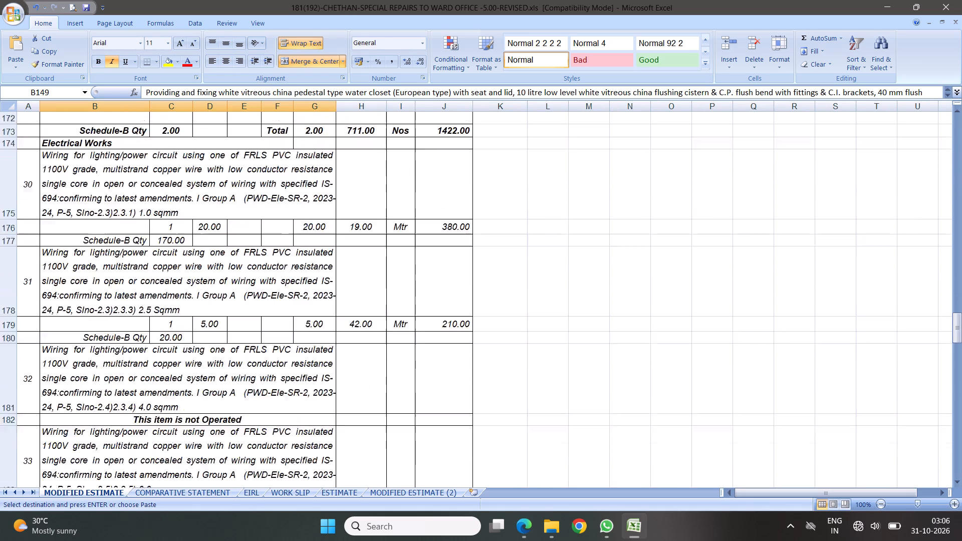
{"action": "scroll", "coordinate": [330, 303], "scroll_direction": "down", "scroll_amount": 8}
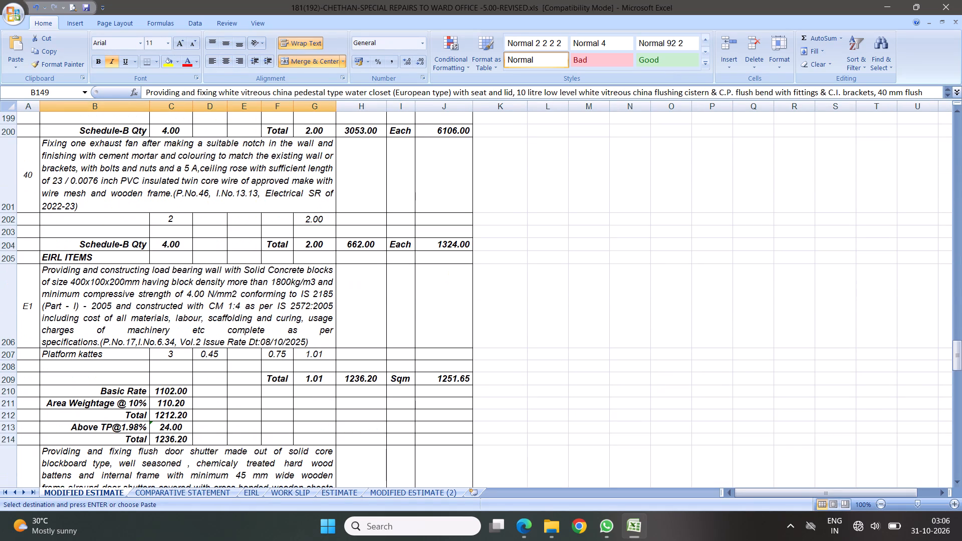
{"action": "left_click", "coordinate": [189, 330]}
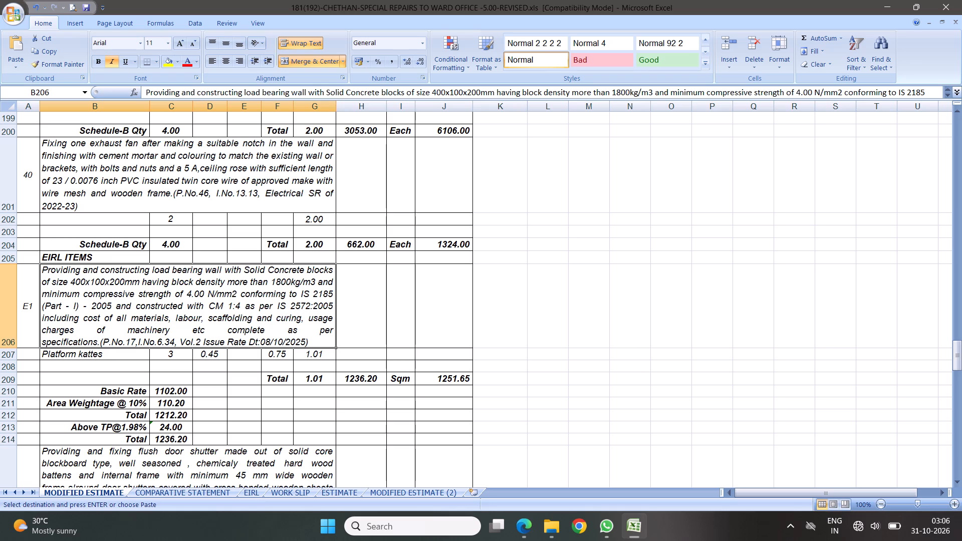
{"action": "left_click", "coordinate": [159, 424]}
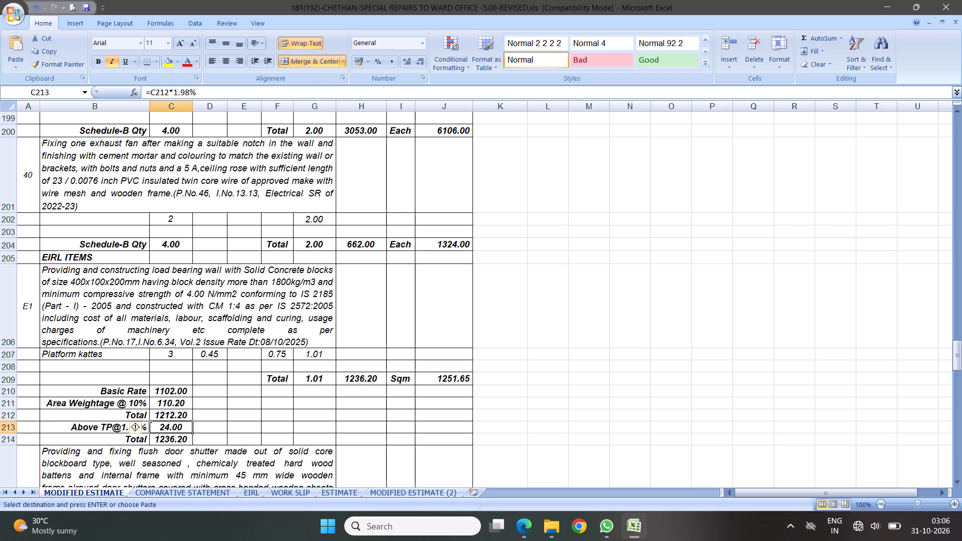
{"action": "left_click", "coordinate": [137, 429]}
{"action": "left_click", "coordinate": [174, 386]}
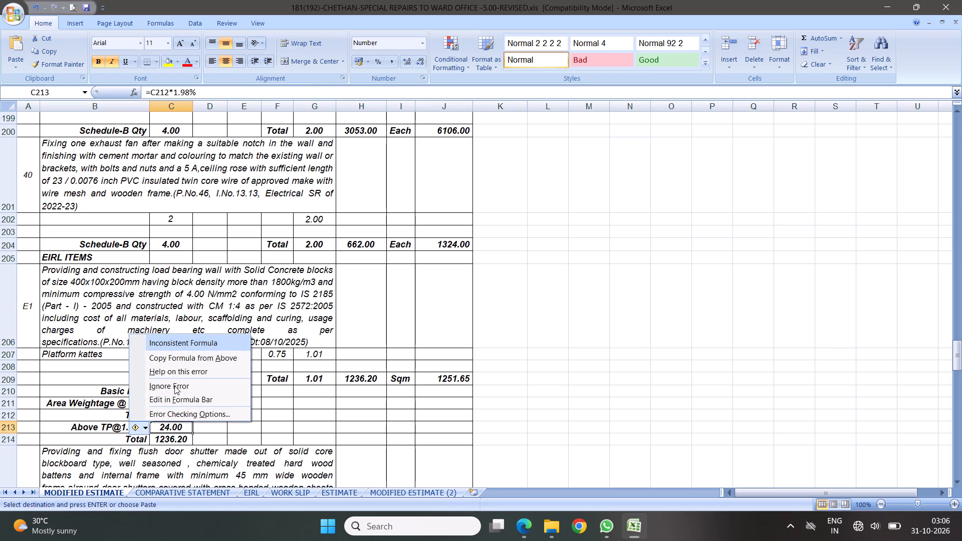
{"action": "left_click", "coordinate": [282, 390]}
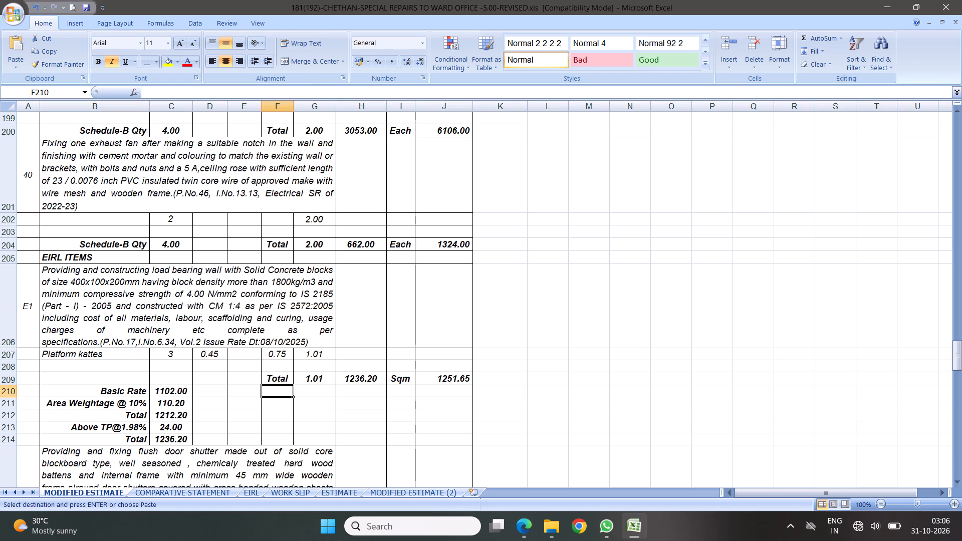
Go to the EIRL sheet.
{"action": "left_click", "coordinate": [76, 313]}
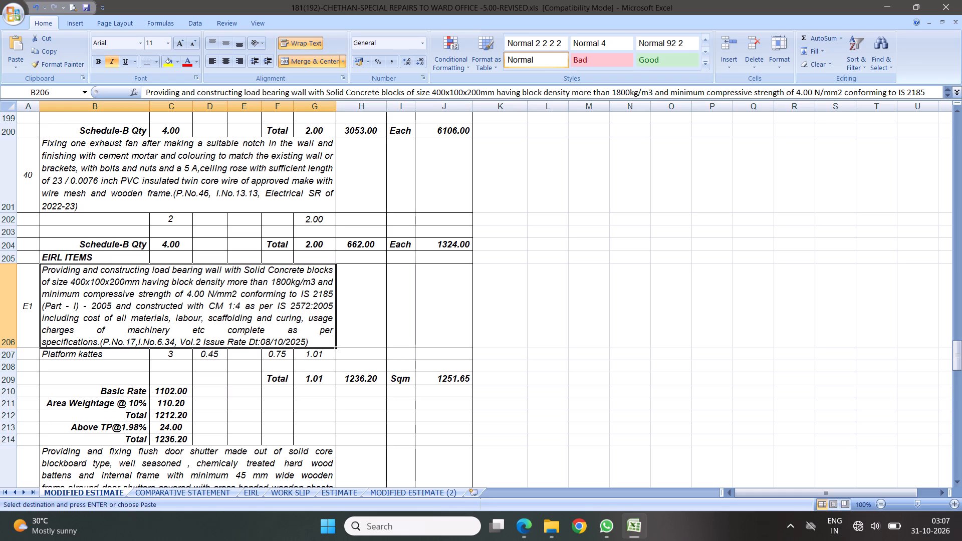
{"action": "left_click", "coordinate": [218, 407]}
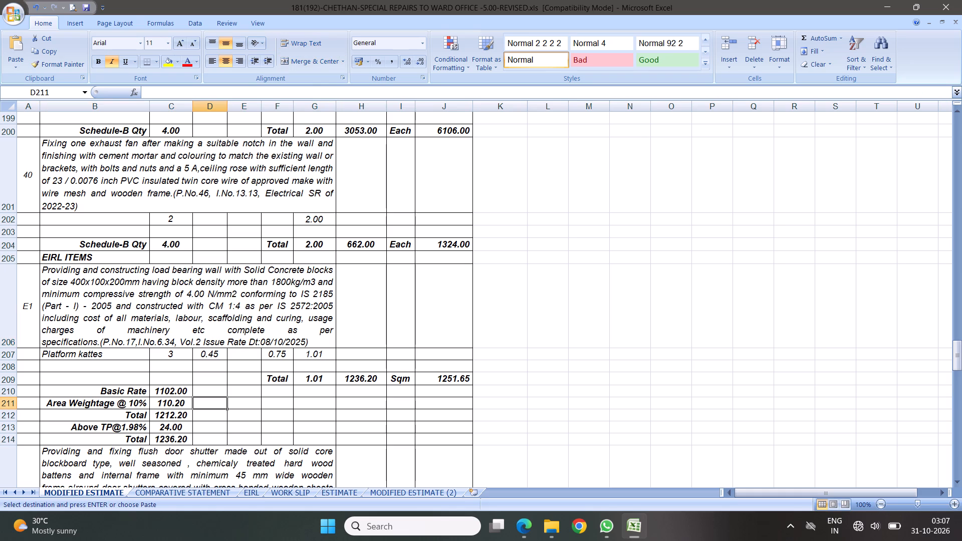
{"action": "left_click", "coordinate": [251, 492]}
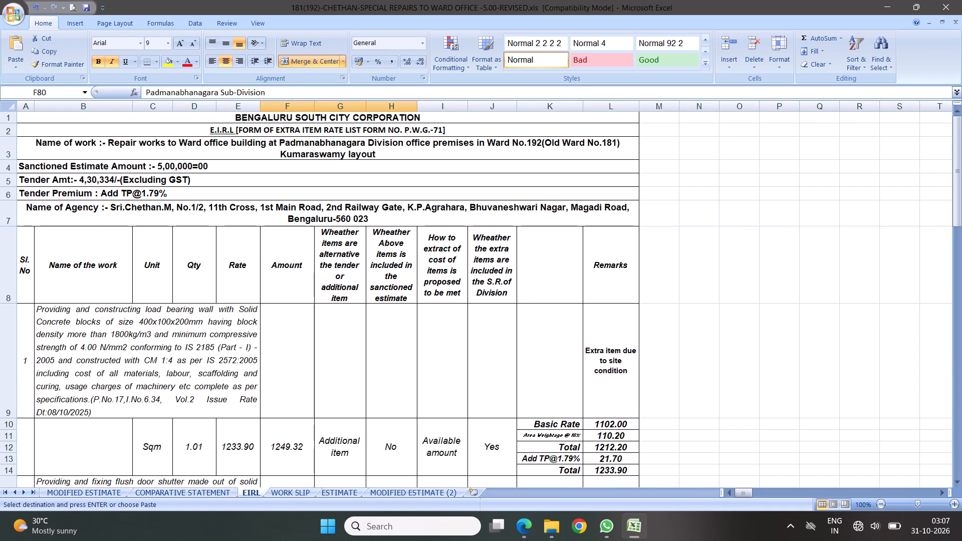
Change the tender premium rate in item 1's formula in L13 to 1.98%, giving =L12*1.98%.
{"action": "left_click", "coordinate": [597, 460]}
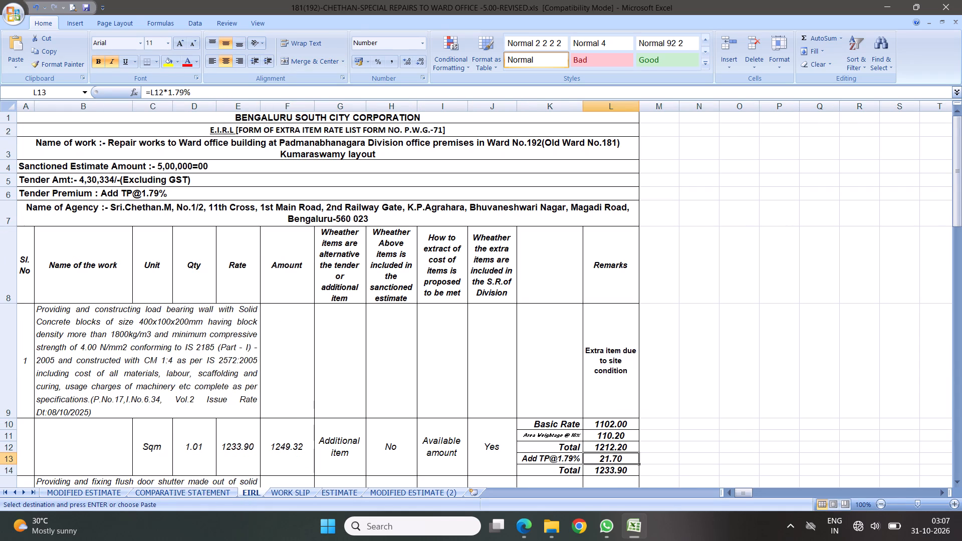
{"action": "left_click", "coordinate": [182, 90]}
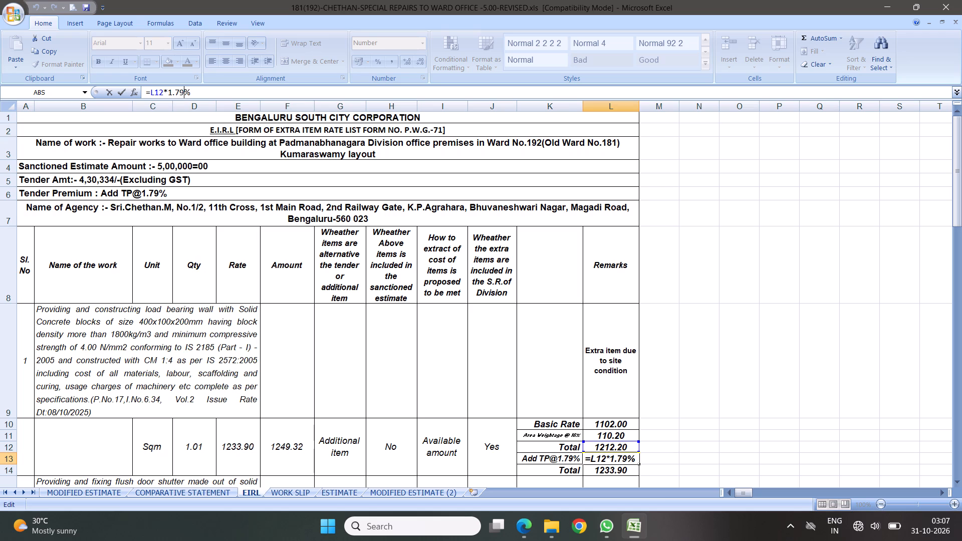
{"action": "key", "text": "BackSpace"}
{"action": "key", "text": "BackSpace"}
{"action": "type", "text": "98"}
{"action": "key", "text": "Return"}
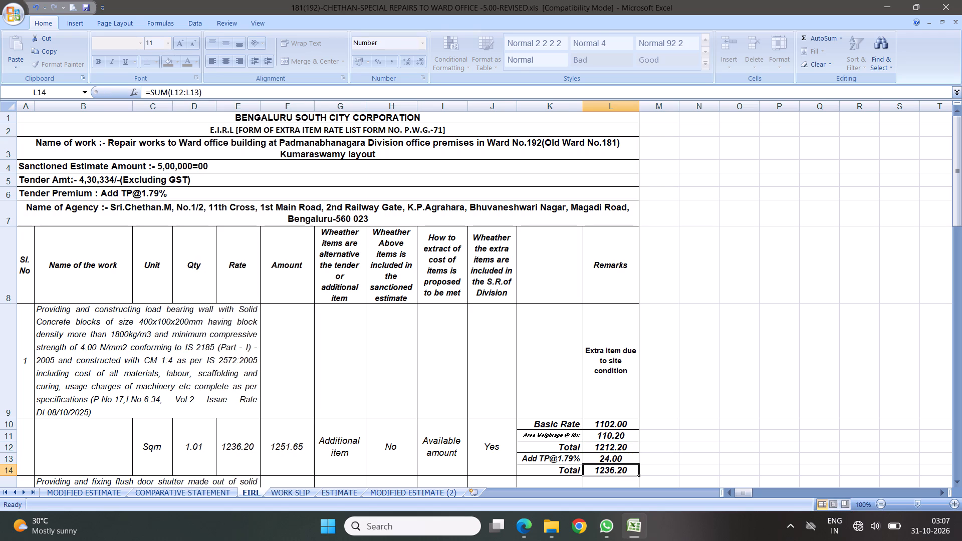
{"action": "double_click", "coordinate": [574, 457]}
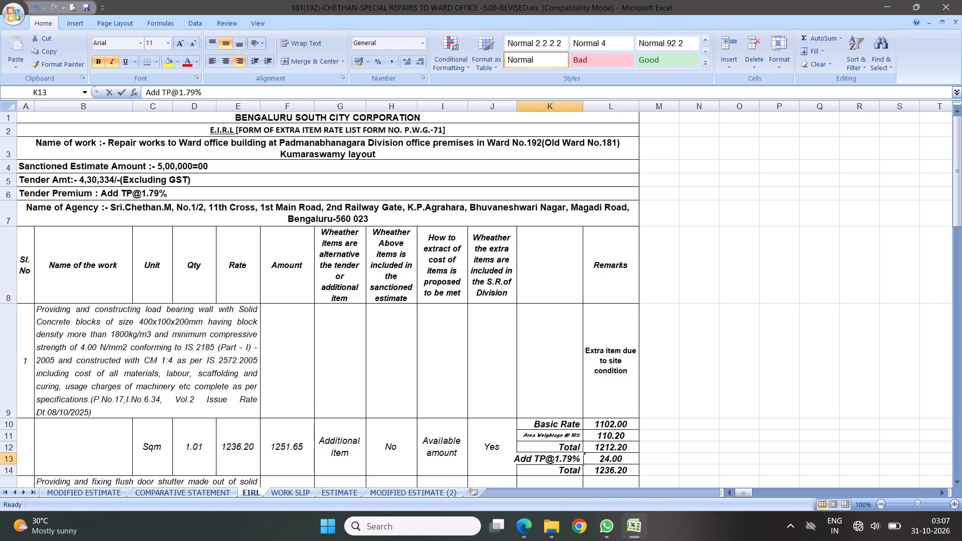
{"action": "key", "text": "BackSpace"}
{"action": "key", "text": "BackSpace"}
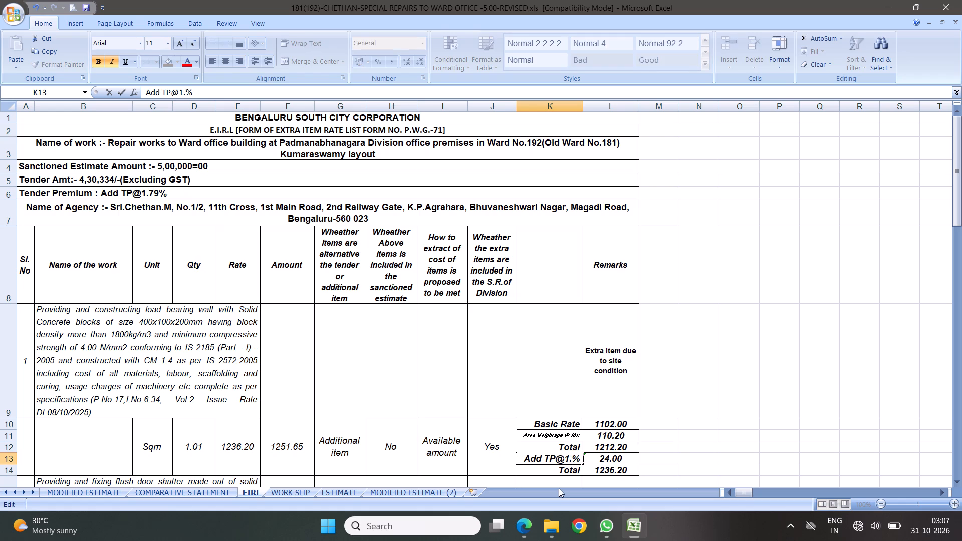
{"action": "type", "text": "98"}
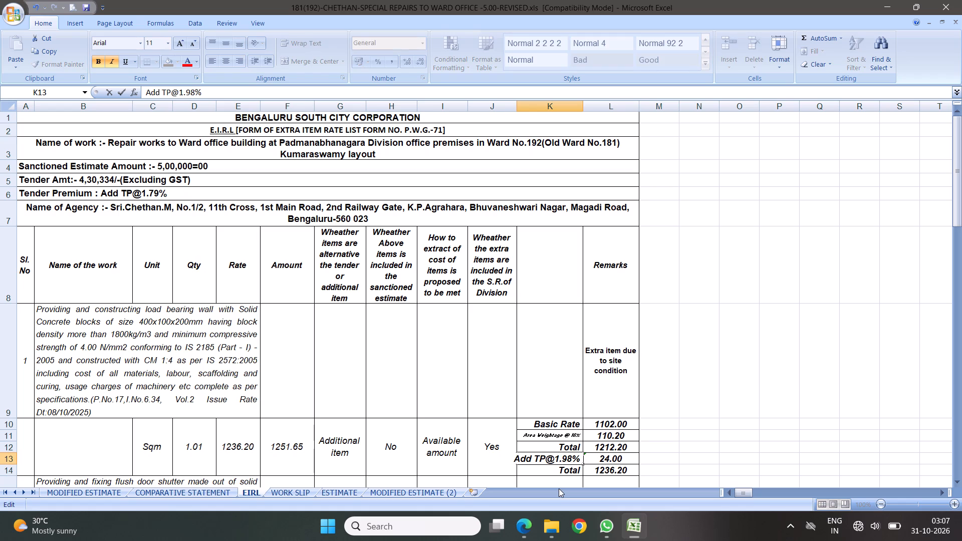
{"action": "key", "text": "Return"}
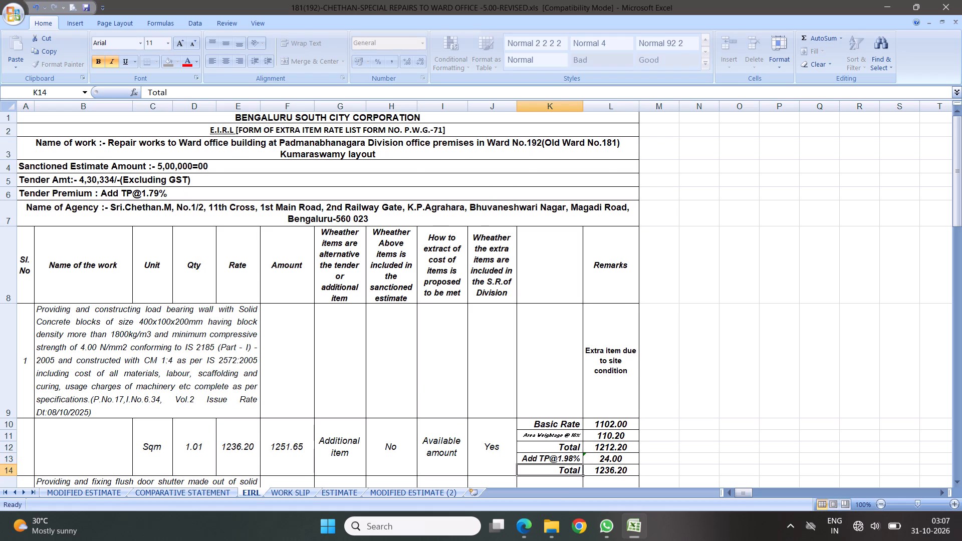
Ignore the inconsistent formula error on item 1's tender premium amount in L13.
{"action": "scroll", "coordinate": [682, 380], "scroll_direction": "down", "scroll_amount": 4}
{"action": "scroll", "coordinate": [606, 234], "scroll_direction": "up", "scroll_amount": 2}
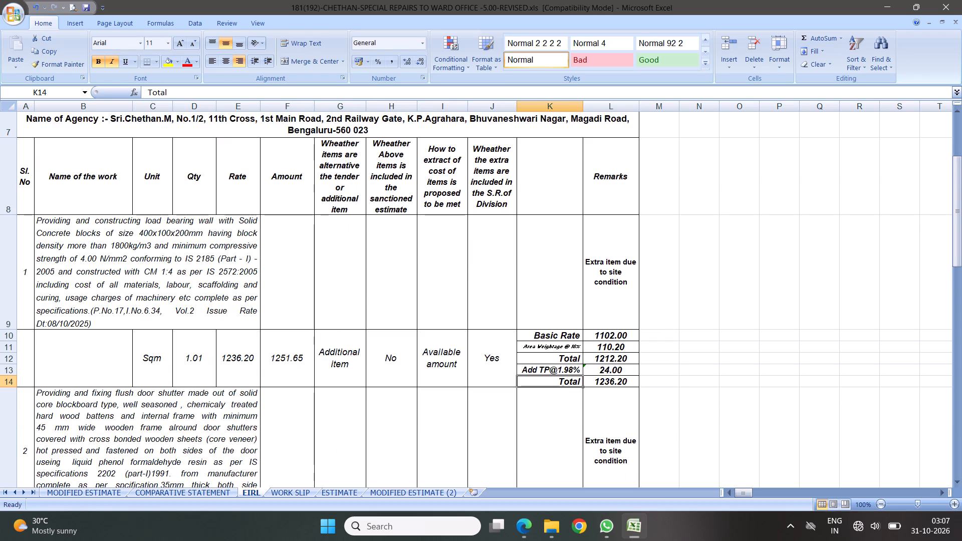
{"action": "left_click", "coordinate": [604, 371]}
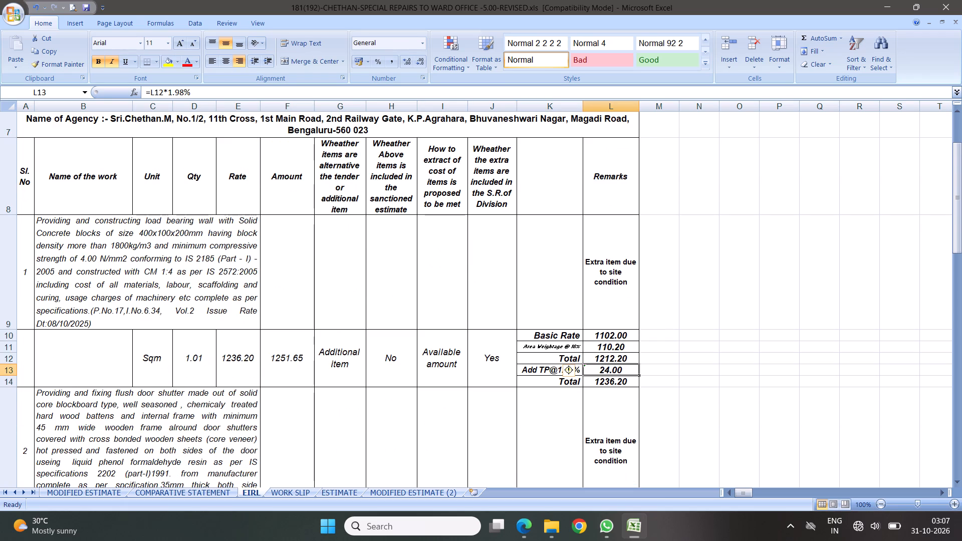
{"action": "left_click", "coordinate": [554, 373]}
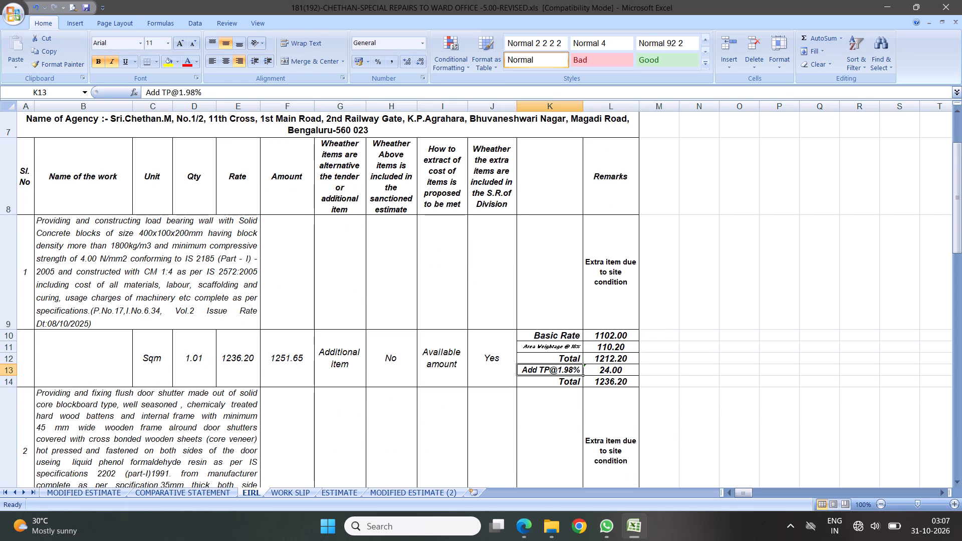
{"action": "left_click", "coordinate": [593, 371]}
{"action": "left_click", "coordinate": [568, 372]}
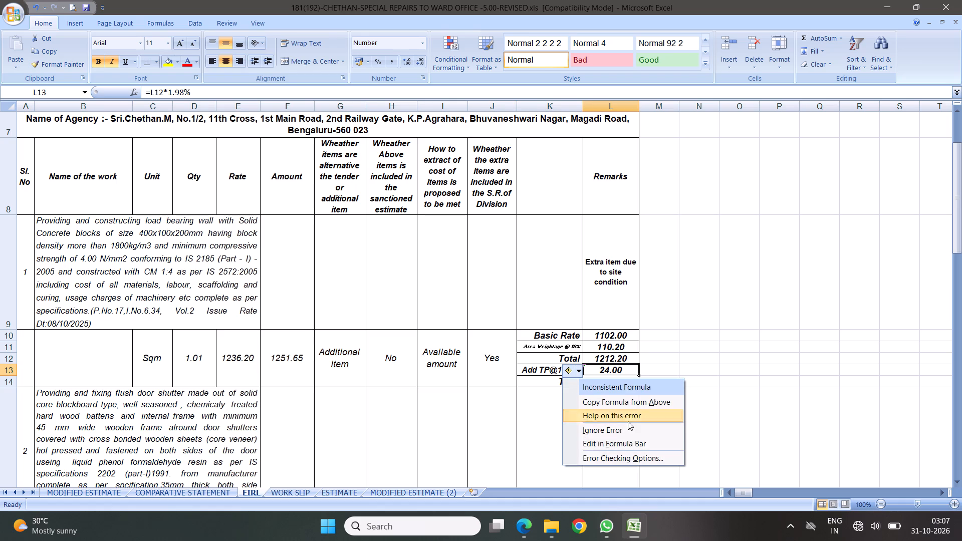
{"action": "left_click", "coordinate": [610, 429]}
Copy item 1's premium label and amount in K13:L13 and paste them over the premium rows of items 2, 3 and 4 at K19, K25 and K29.
{"action": "left_click_drag", "start_coordinate": [572, 370], "coordinate": [601, 369]}
{"action": "right_click", "coordinate": [601, 370]}
{"action": "left_click", "coordinate": [625, 196]}
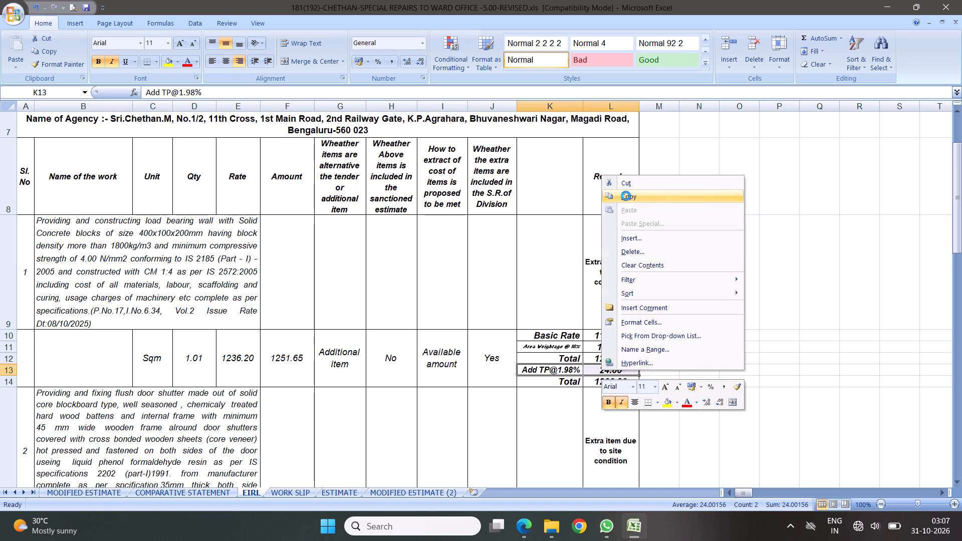
{"action": "scroll", "coordinate": [619, 285], "scroll_direction": "down", "scroll_amount": 2}
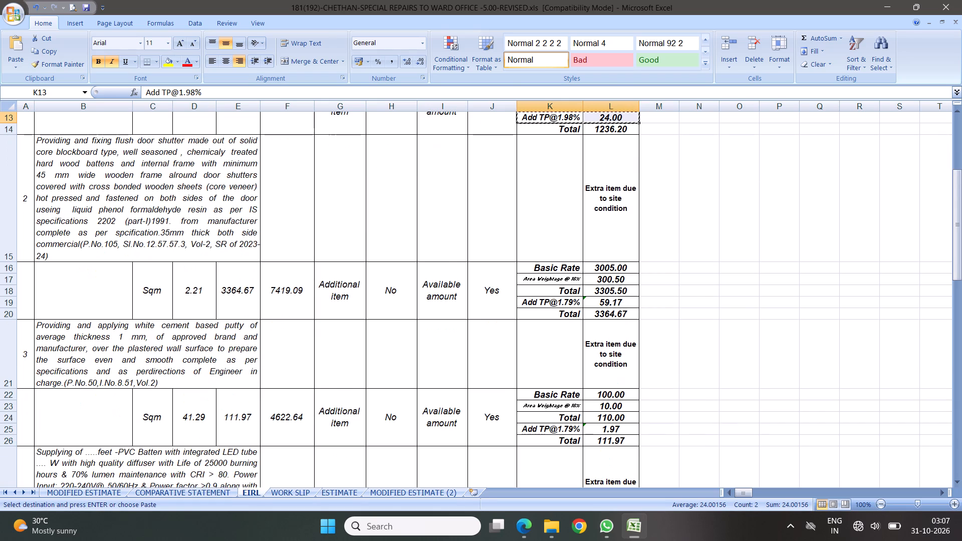
{"action": "right_click", "coordinate": [540, 303]}
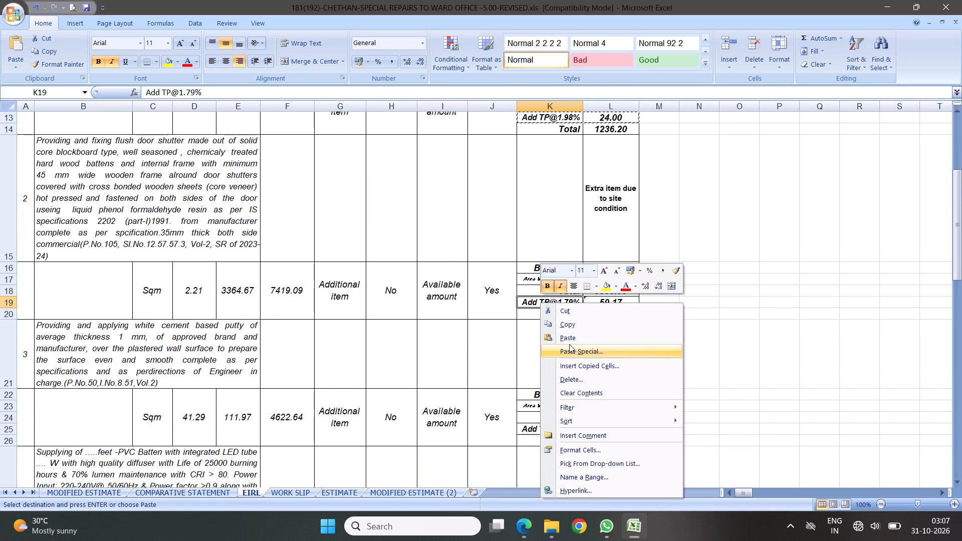
{"action": "left_click", "coordinate": [565, 337]}
{"action": "scroll", "coordinate": [612, 360], "scroll_direction": "down", "scroll_amount": 2}
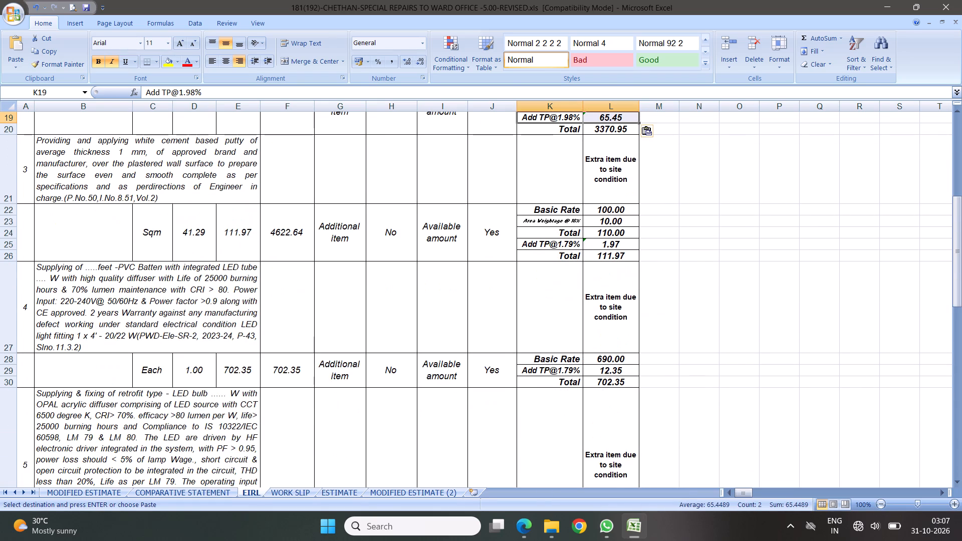
{"action": "right_click", "coordinate": [555, 248]}
{"action": "left_click", "coordinate": [585, 284]}
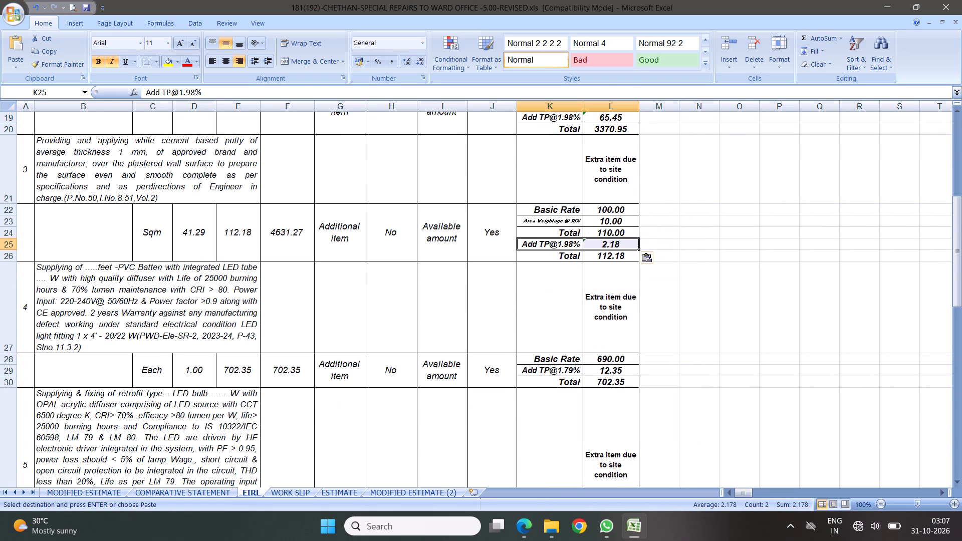
{"action": "right_click", "coordinate": [553, 372]}
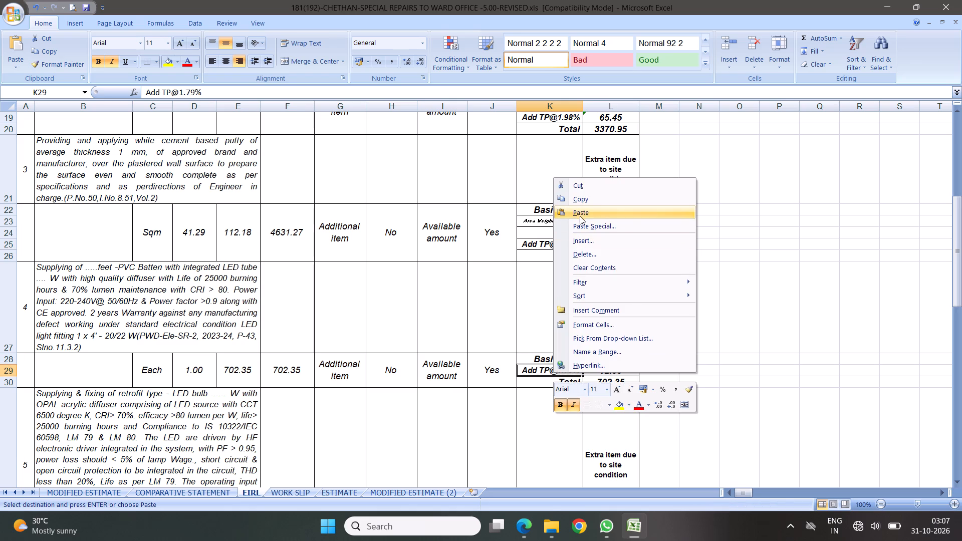
{"action": "left_click", "coordinate": [580, 213]}
{"action": "scroll", "coordinate": [618, 323], "scroll_direction": "down", "scroll_amount": 3}
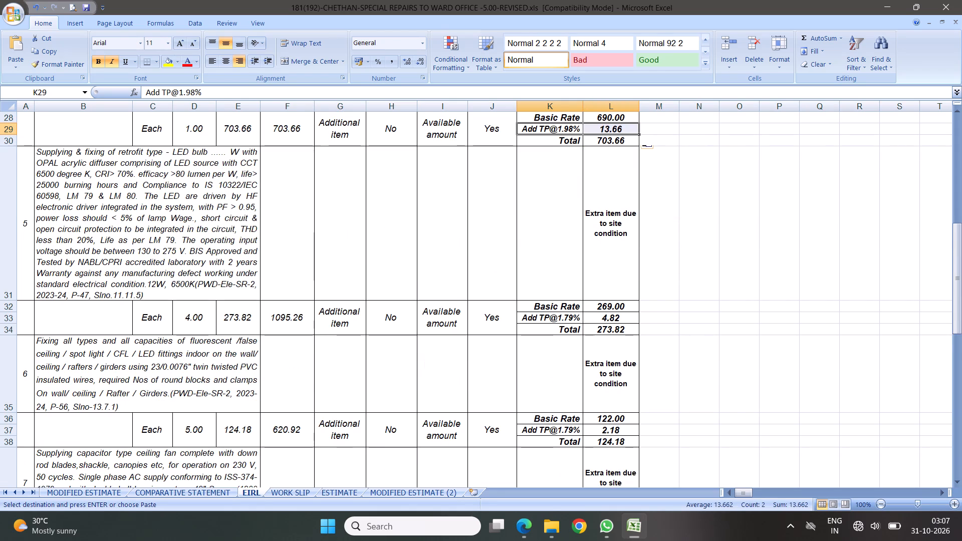
{"action": "right_click", "coordinate": [559, 317]}
{"action": "left_click", "coordinate": [586, 154]}
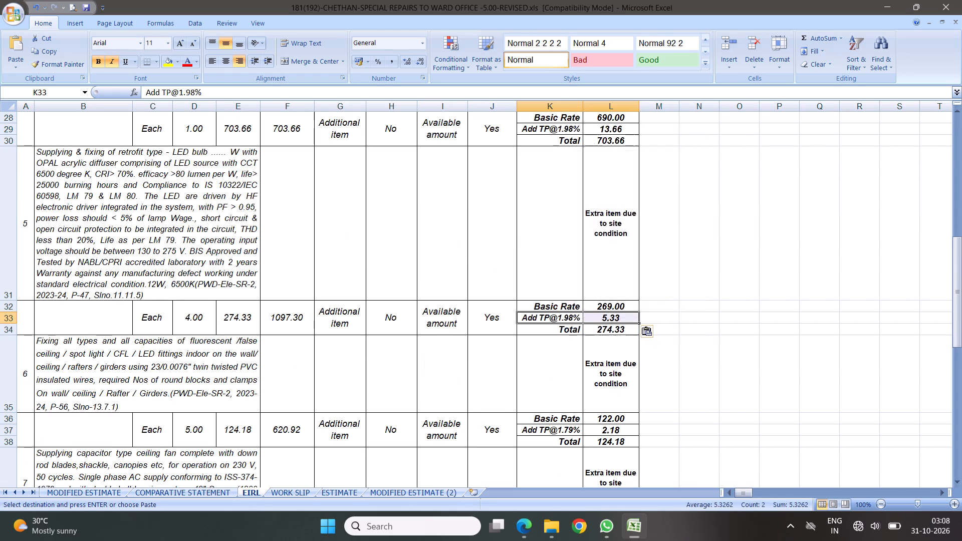
{"action": "scroll", "coordinate": [622, 337], "scroll_direction": "down", "scroll_amount": 1}
{"action": "right_click", "coordinate": [550, 396]}
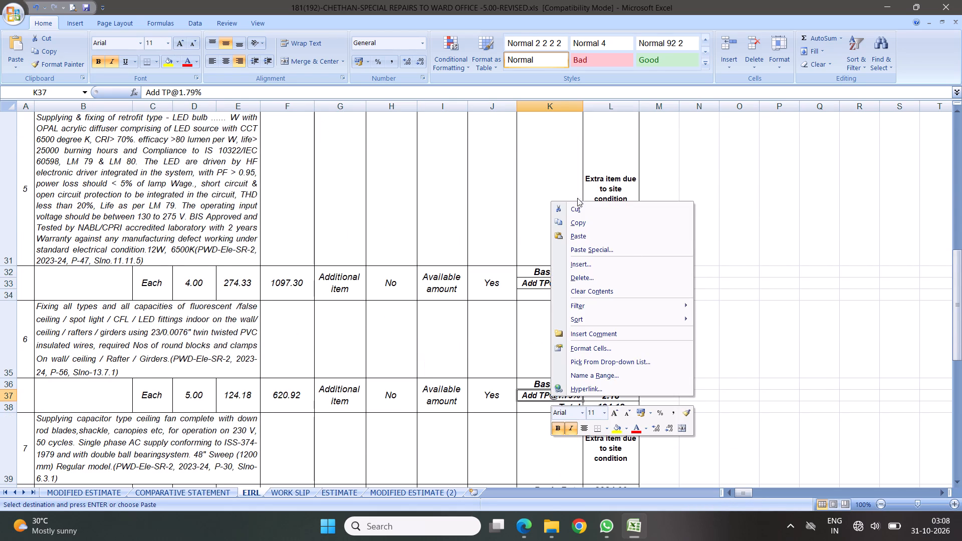
{"action": "left_click", "coordinate": [578, 235]}
{"action": "scroll", "coordinate": [651, 341], "scroll_direction": "down", "scroll_amount": 2}
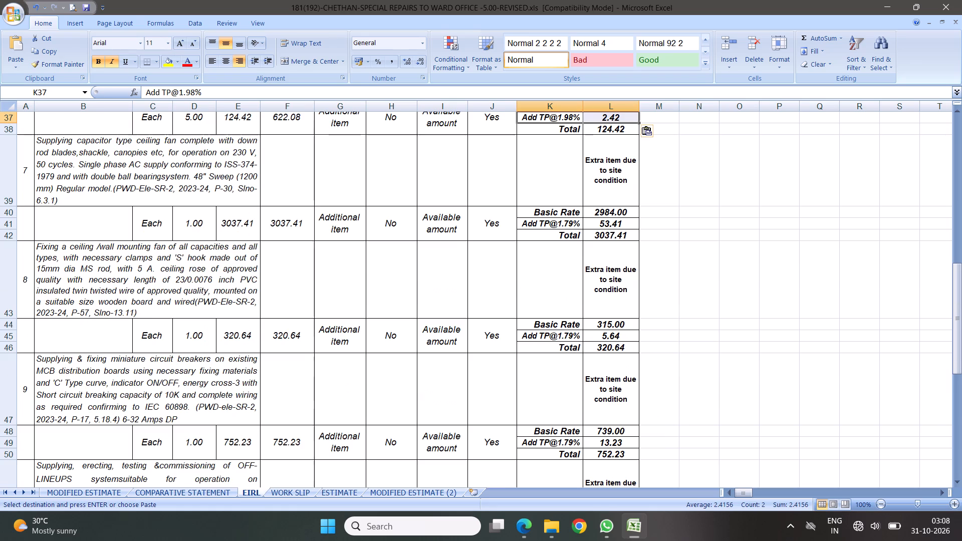
{"action": "right_click", "coordinate": [547, 224]}
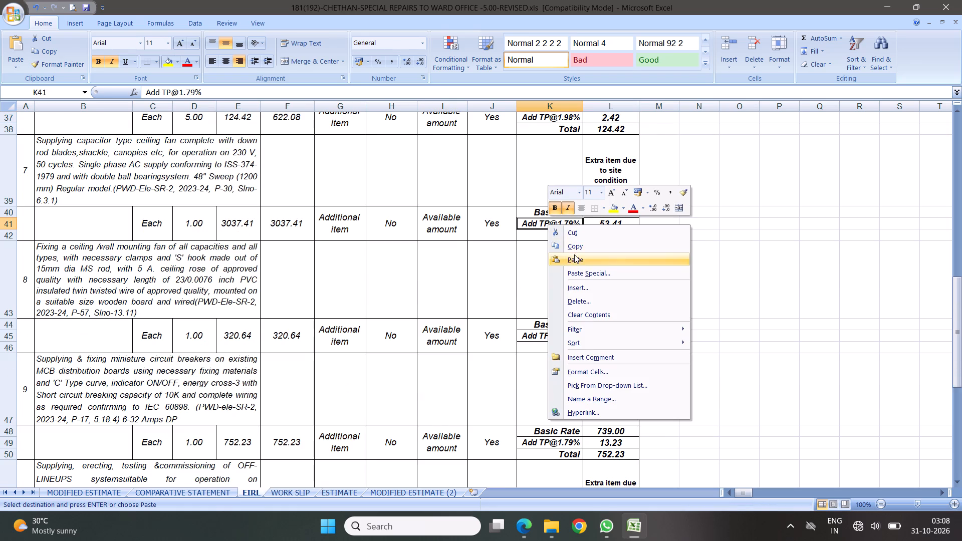
{"action": "left_click", "coordinate": [575, 260]}
{"action": "right_click", "coordinate": [545, 341]}
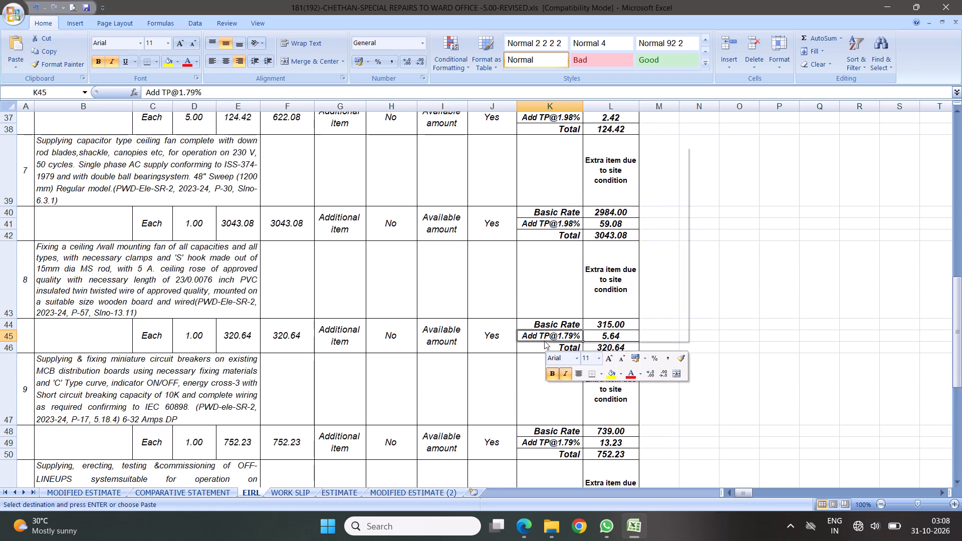
{"action": "left_click", "coordinate": [573, 179]}
{"action": "scroll", "coordinate": [644, 282], "scroll_direction": "down", "scroll_amount": 2}
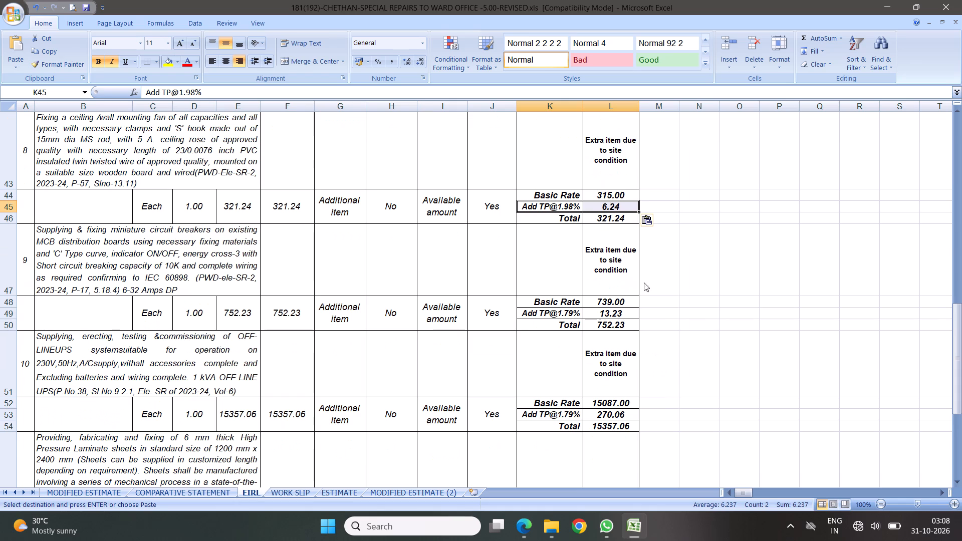
{"action": "right_click", "coordinate": [557, 315]}
{"action": "left_click", "coordinate": [582, 157]}
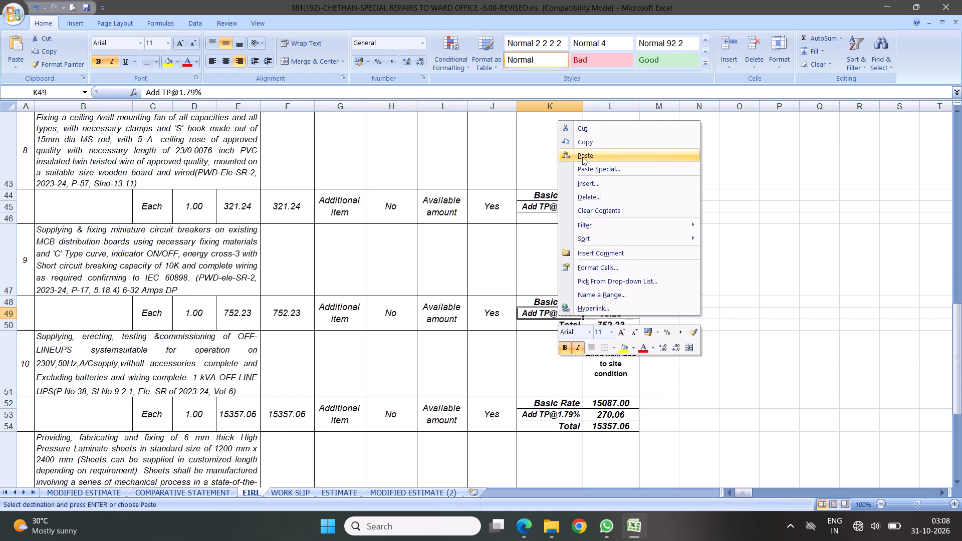
{"action": "right_click", "coordinate": [549, 415]}
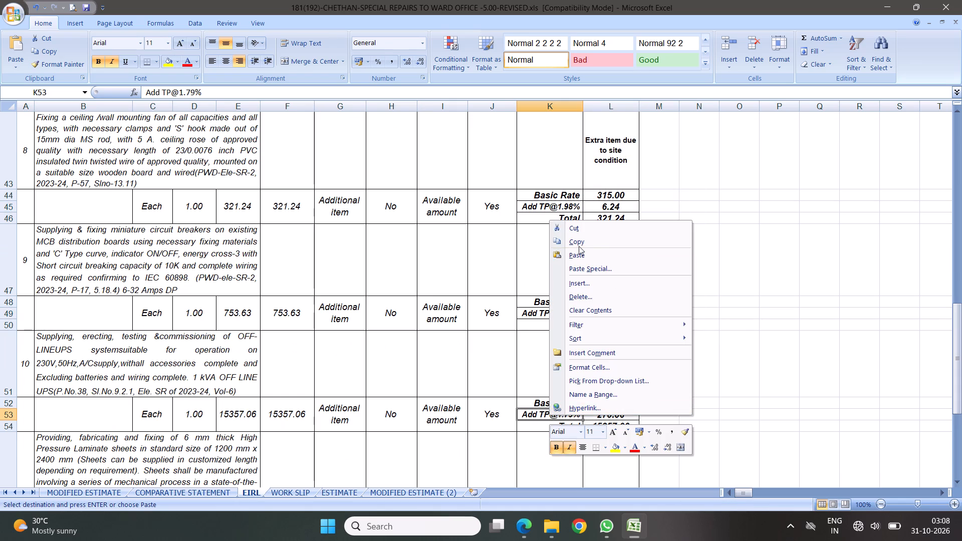
{"action": "left_click", "coordinate": [575, 252]}
{"action": "scroll", "coordinate": [637, 360], "scroll_direction": "down", "scroll_amount": 3}
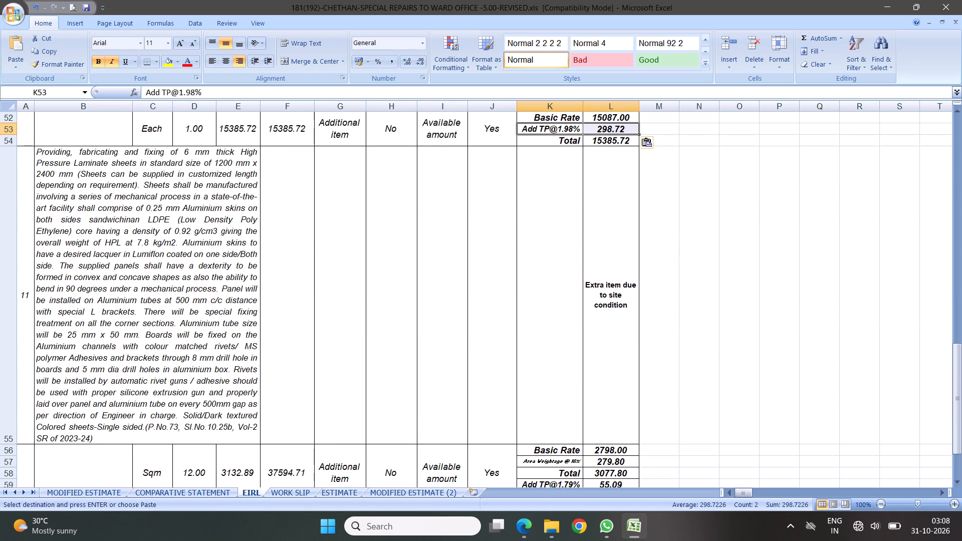
{"action": "scroll", "coordinate": [623, 295], "scroll_direction": "down", "scroll_amount": 2}
{"action": "scroll", "coordinate": [629, 176], "scroll_direction": "up", "scroll_amount": 1}
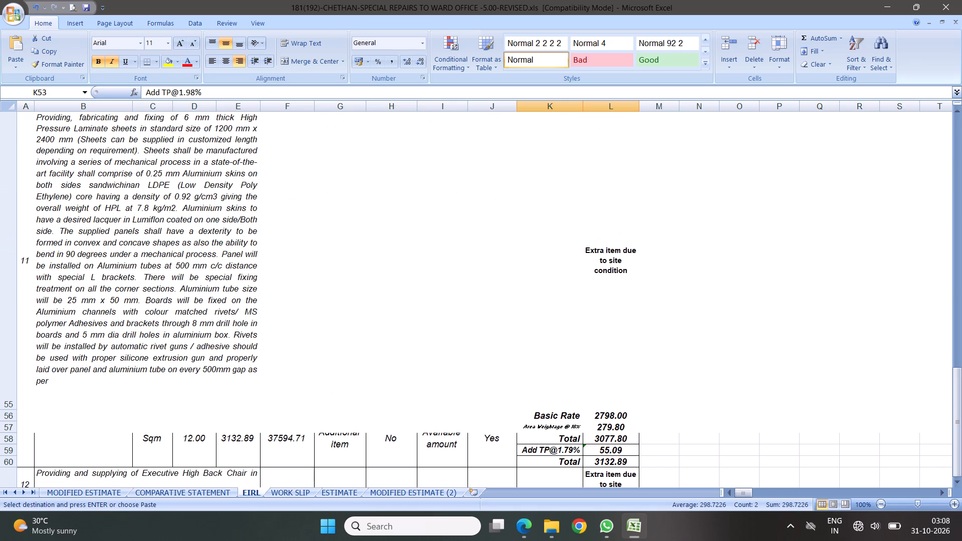
{"action": "right_click", "coordinate": [538, 450]}
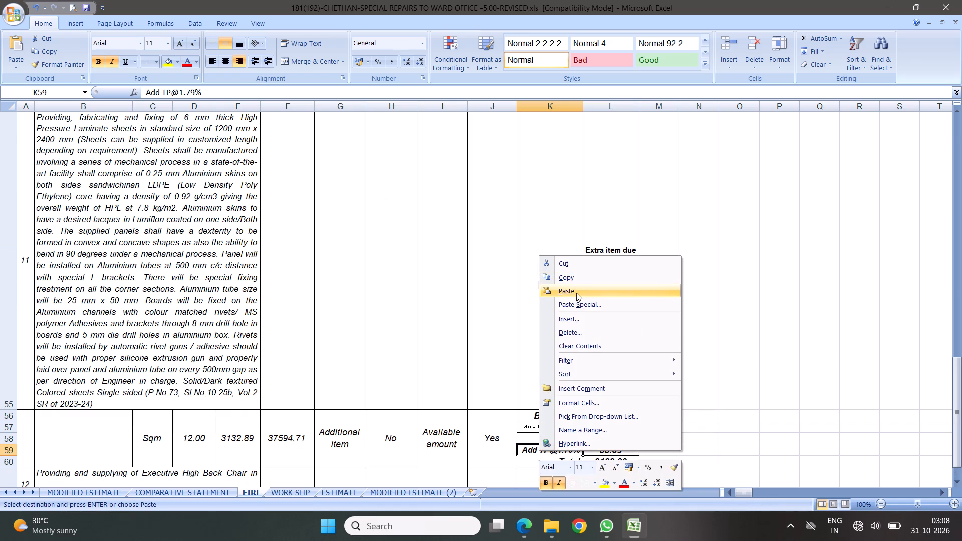
{"action": "left_click", "coordinate": [570, 290]}
Examine the closing totals of the EIRL sheet, the comparative statement's abstract of the work and the end of the modified estimate.
{"action": "scroll", "coordinate": [625, 352], "scroll_direction": "down", "scroll_amount": 1}
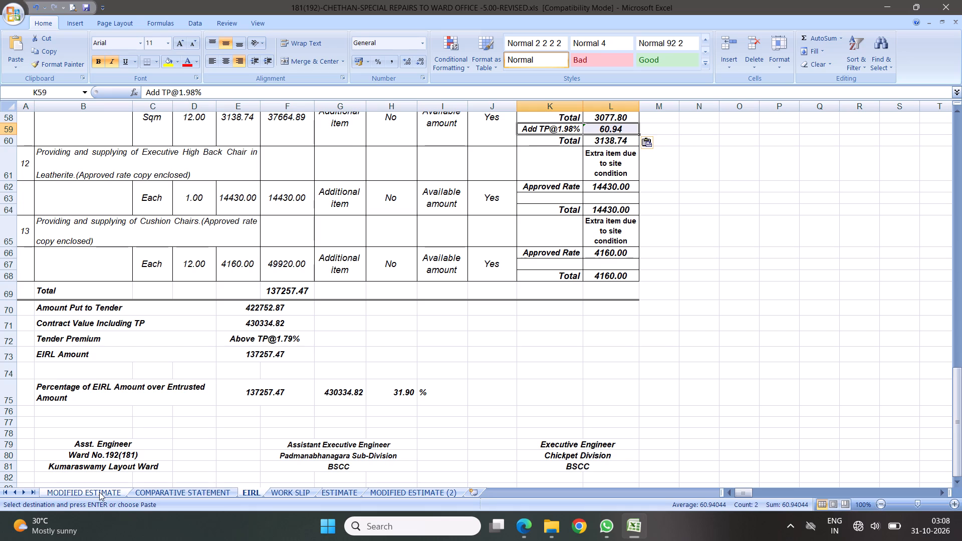
{"action": "left_click", "coordinate": [167, 492]}
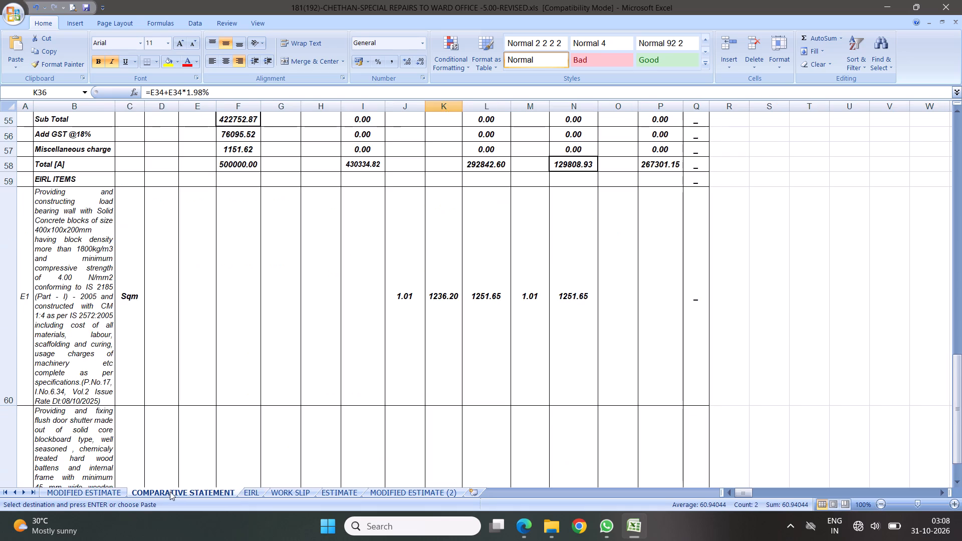
{"action": "scroll", "coordinate": [476, 343], "scroll_direction": "down", "scroll_amount": 5}
{"action": "scroll", "coordinate": [465, 287], "scroll_direction": "down", "scroll_amount": 2}
{"action": "scroll", "coordinate": [426, 249], "scroll_direction": "up", "scroll_amount": 1}
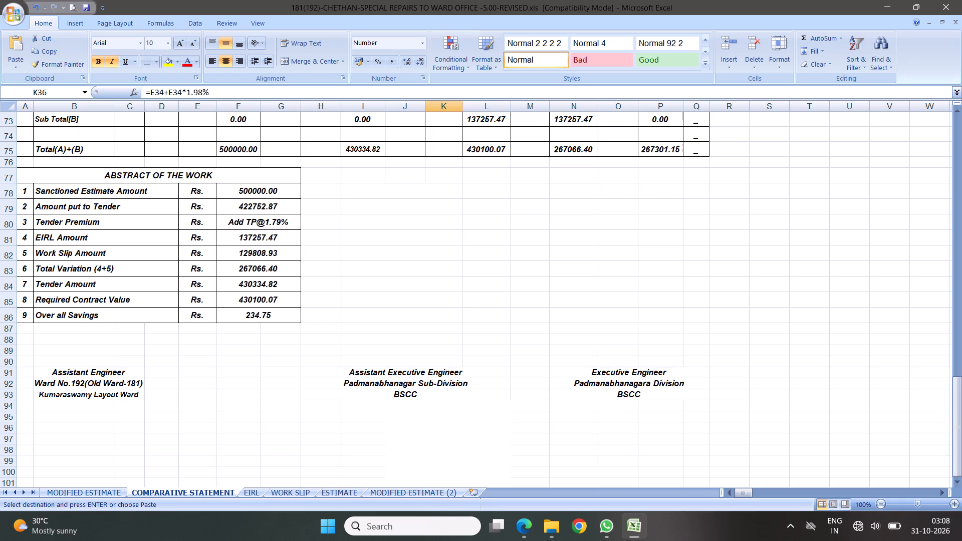
{"action": "left_click", "coordinate": [101, 491]}
{"action": "scroll", "coordinate": [549, 331], "scroll_direction": "down", "scroll_amount": 5}
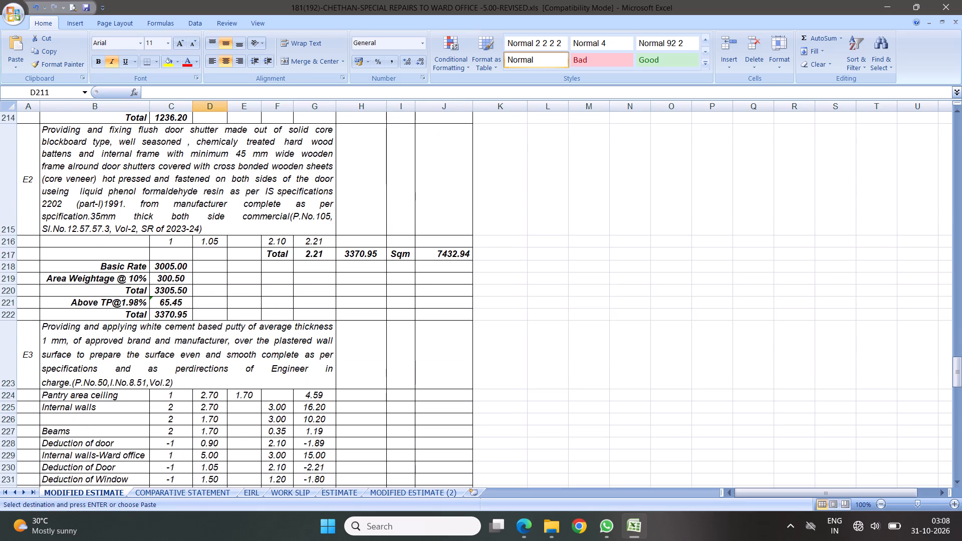
{"action": "scroll", "coordinate": [449, 314], "scroll_direction": "down", "scroll_amount": 12}
{"action": "scroll", "coordinate": [467, 303], "scroll_direction": "down", "scroll_amount": 18}
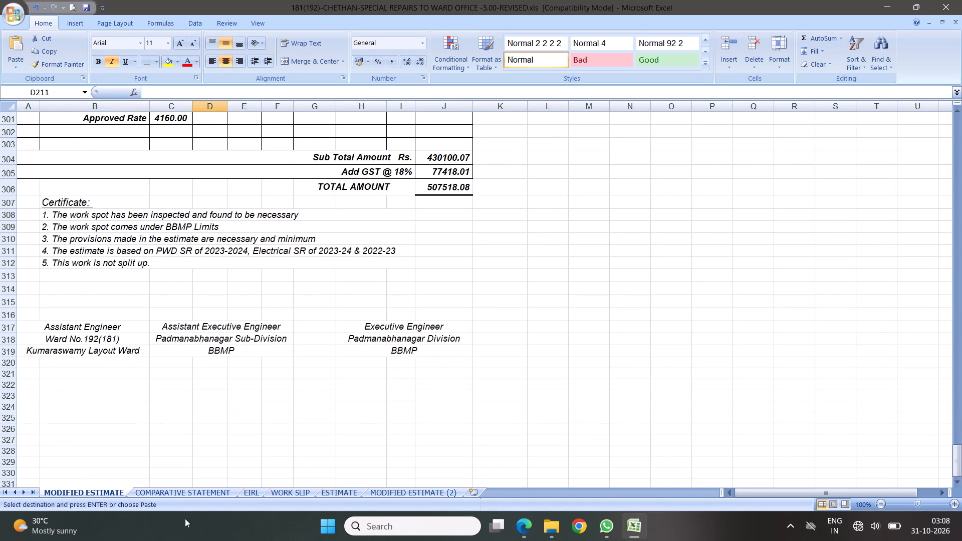
Examine the rate build-ups of EIRL items E1 to E13 in the modified estimate, down to the closing totals.
{"action": "left_click", "coordinate": [180, 491]}
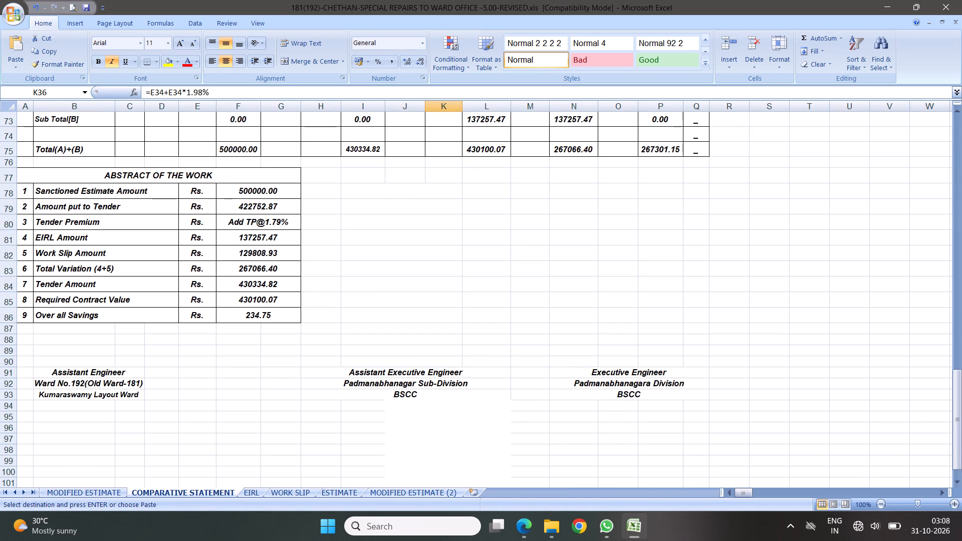
{"action": "left_click", "coordinate": [94, 488]}
{"action": "scroll", "coordinate": [249, 233], "scroll_direction": "up", "scroll_amount": 12}
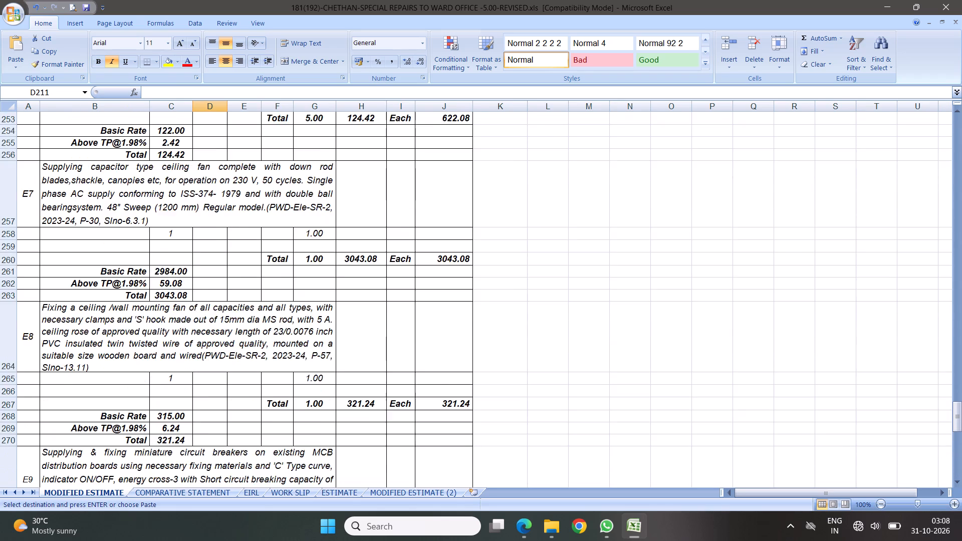
{"action": "scroll", "coordinate": [248, 233], "scroll_direction": "up", "scroll_amount": 20}
{"action": "scroll", "coordinate": [248, 233], "scroll_direction": "up", "scroll_amount": 6}
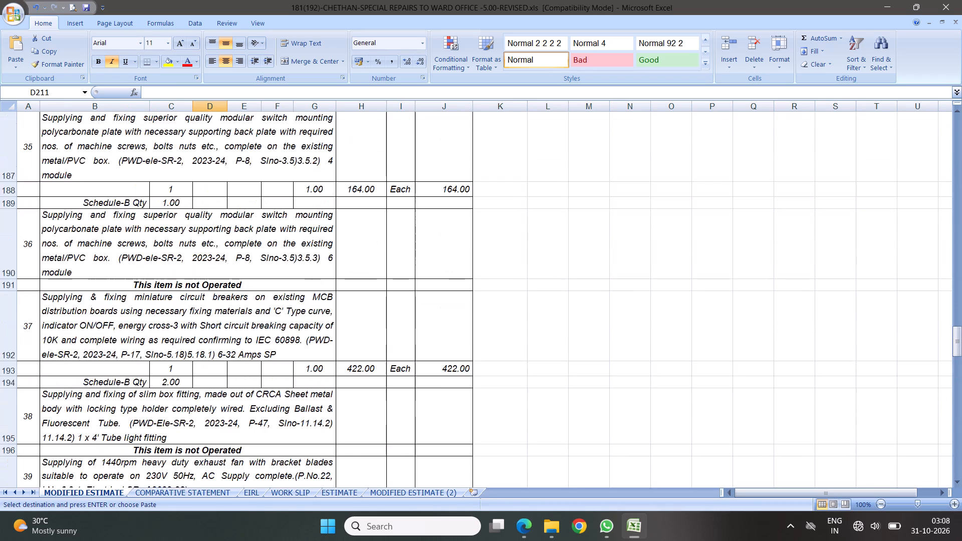
{"action": "scroll", "coordinate": [271, 237], "scroll_direction": "down", "scroll_amount": 3}
{"action": "scroll", "coordinate": [211, 220], "scroll_direction": "up", "scroll_amount": 1}
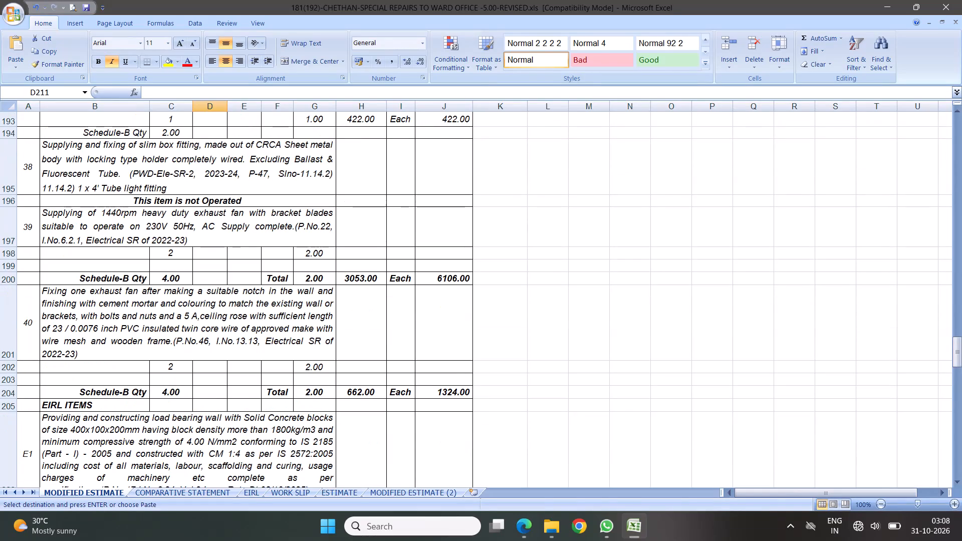
{"action": "scroll", "coordinate": [225, 228], "scroll_direction": "down", "scroll_amount": 3}
{"action": "left_click", "coordinate": [196, 217]}
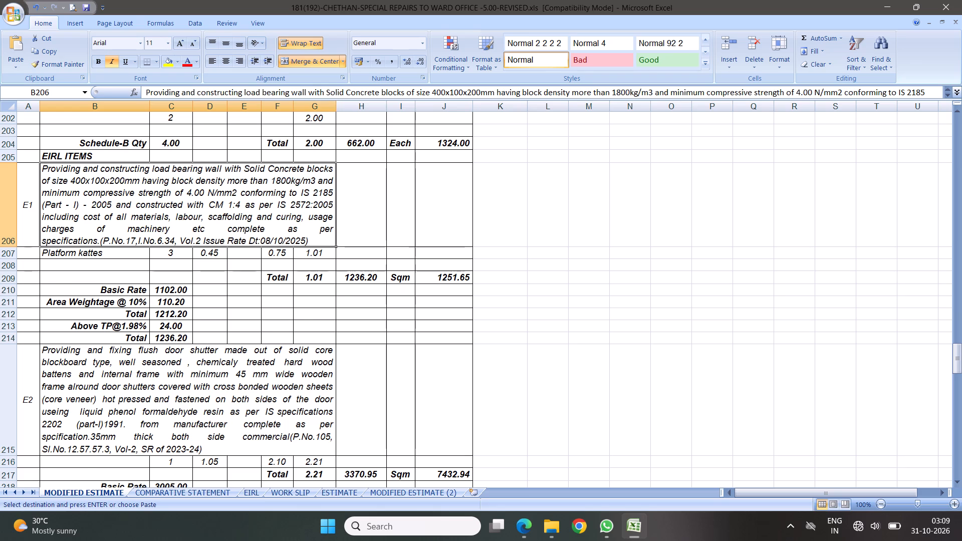
{"action": "scroll", "coordinate": [273, 317], "scroll_direction": "down", "scroll_amount": 4}
{"action": "scroll", "coordinate": [203, 335], "scroll_direction": "down", "scroll_amount": 1}
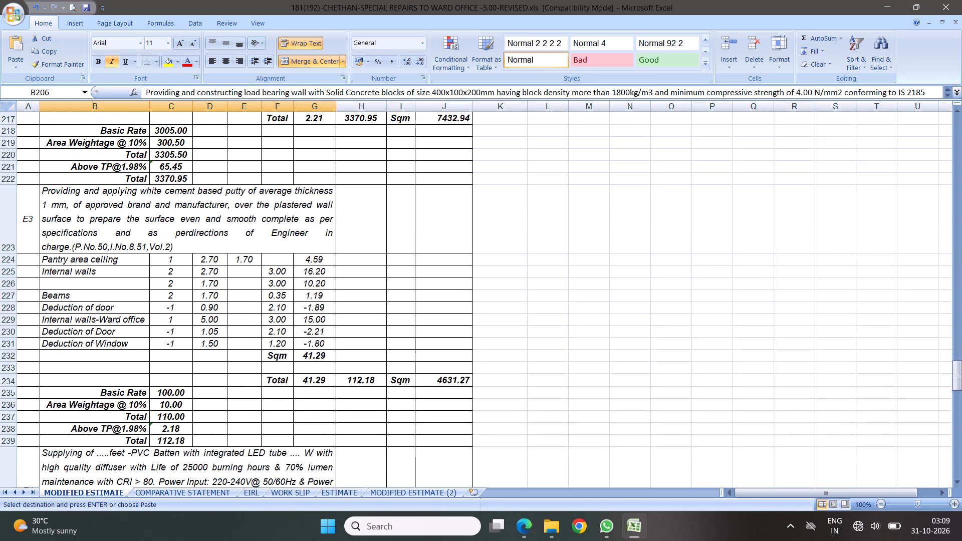
{"action": "left_click", "coordinate": [176, 221]}
{"action": "scroll", "coordinate": [228, 286], "scroll_direction": "down", "scroll_amount": 4}
{"action": "left_click", "coordinate": [183, 276]}
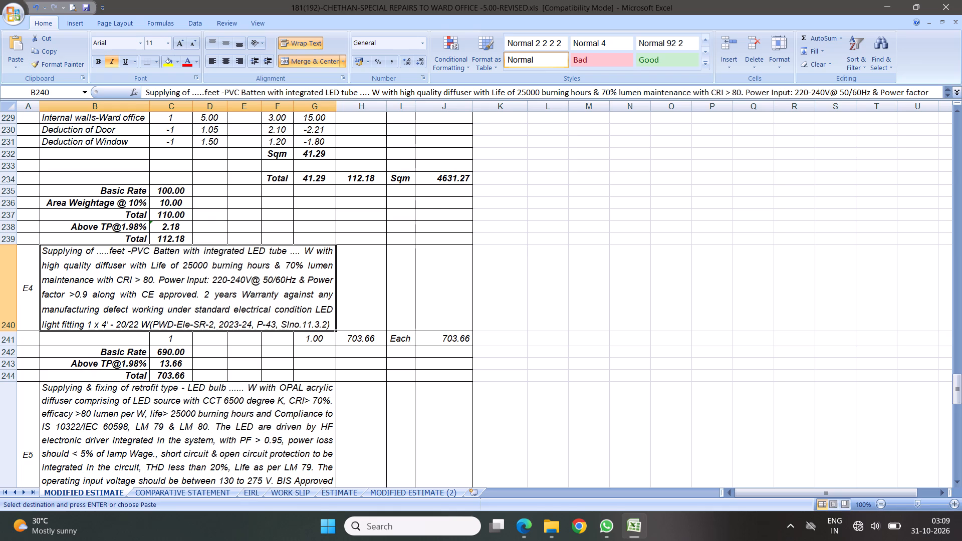
{"action": "scroll", "coordinate": [155, 297], "scroll_direction": "down", "scroll_amount": 2}
{"action": "scroll", "coordinate": [193, 326], "scroll_direction": "down", "scroll_amount": 2}
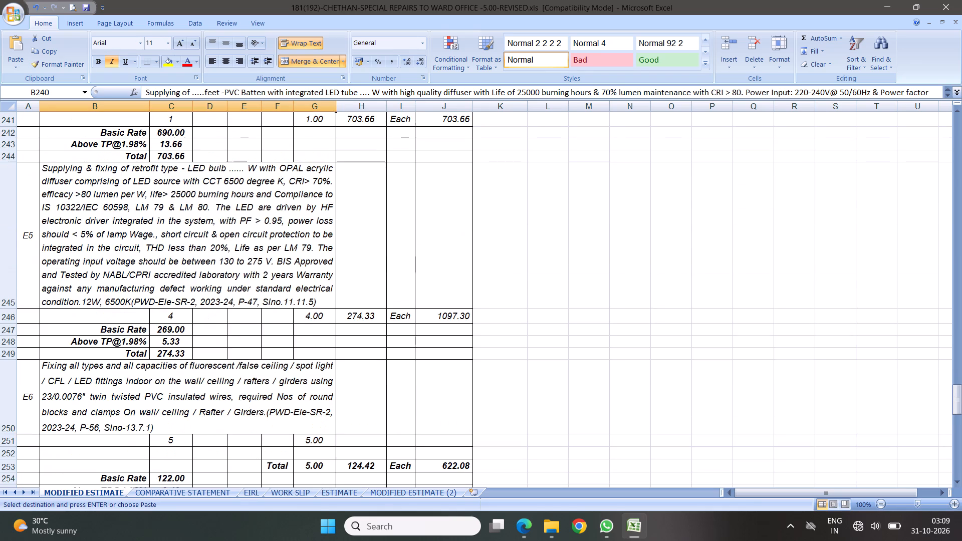
{"action": "scroll", "coordinate": [194, 307], "scroll_direction": "down", "scroll_amount": 3}
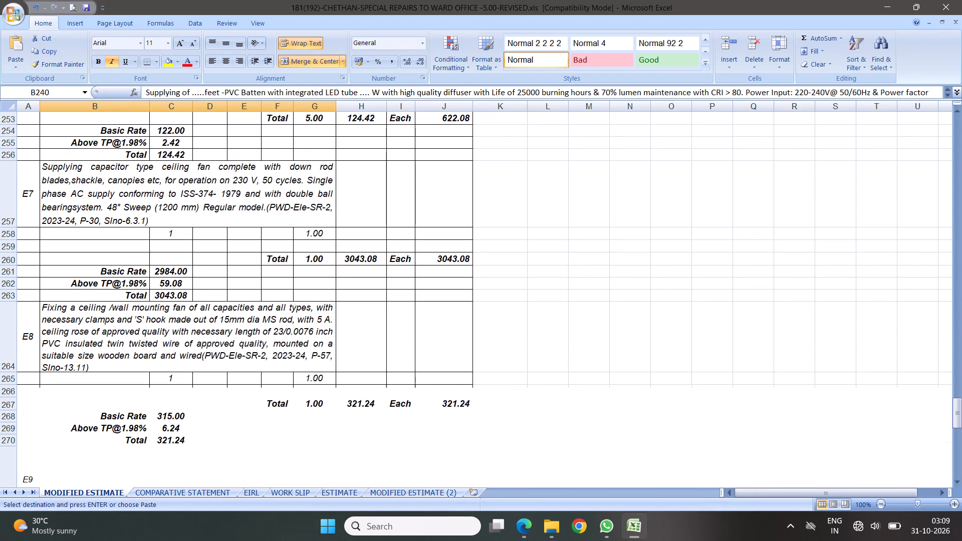
{"action": "scroll", "coordinate": [187, 304], "scroll_direction": "down", "scroll_amount": 5}
{"action": "scroll", "coordinate": [220, 264], "scroll_direction": "down", "scroll_amount": 3}
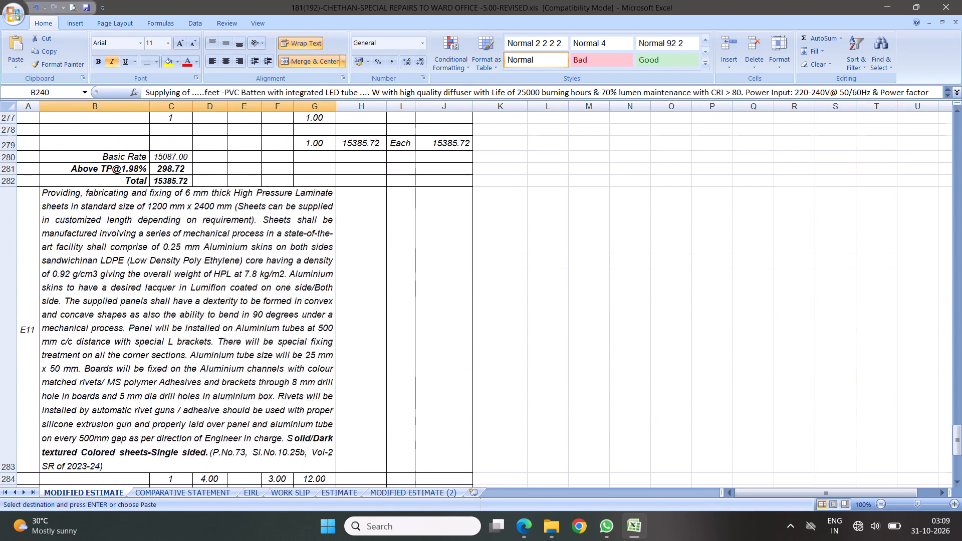
{"action": "scroll", "coordinate": [222, 267], "scroll_direction": "down", "scroll_amount": 3}
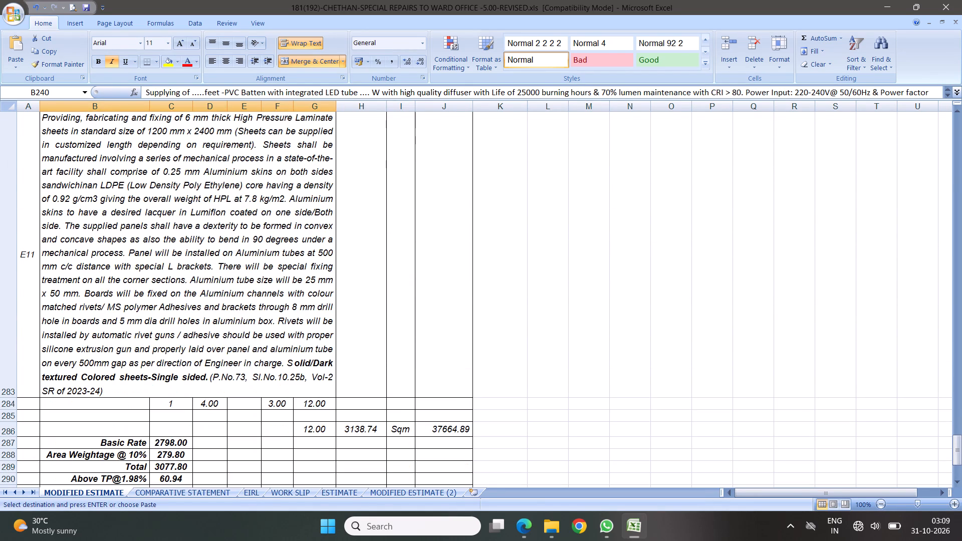
{"action": "scroll", "coordinate": [233, 255], "scroll_direction": "down", "scroll_amount": 5}
Review the modified estimate upwards from the closing totals to item 22, and examine the stainless steel railing's quantities and rate build-up.
{"action": "scroll", "coordinate": [227, 268], "scroll_direction": "up", "scroll_amount": 2}
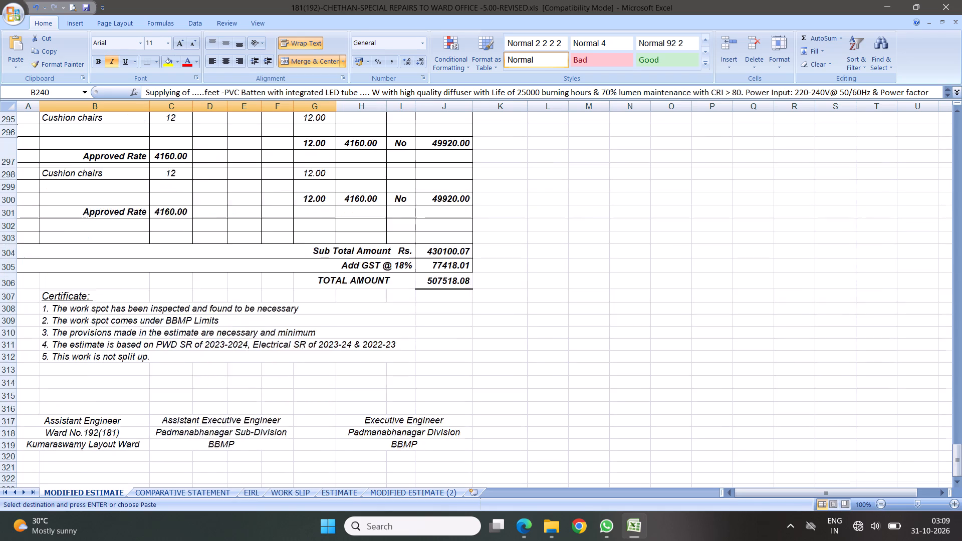
{"action": "scroll", "coordinate": [227, 267], "scroll_direction": "up", "scroll_amount": 1}
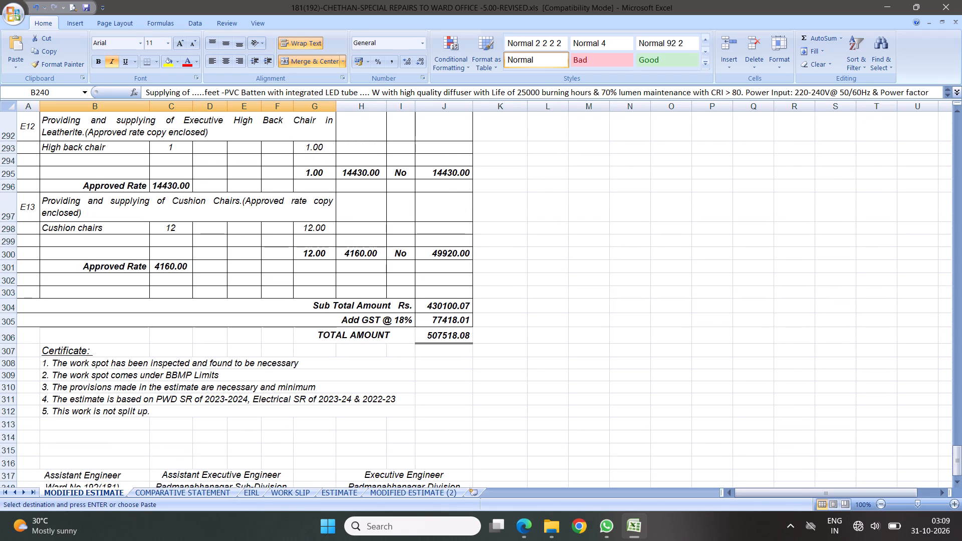
{"action": "scroll", "coordinate": [206, 287], "scroll_direction": "up", "scroll_amount": 10}
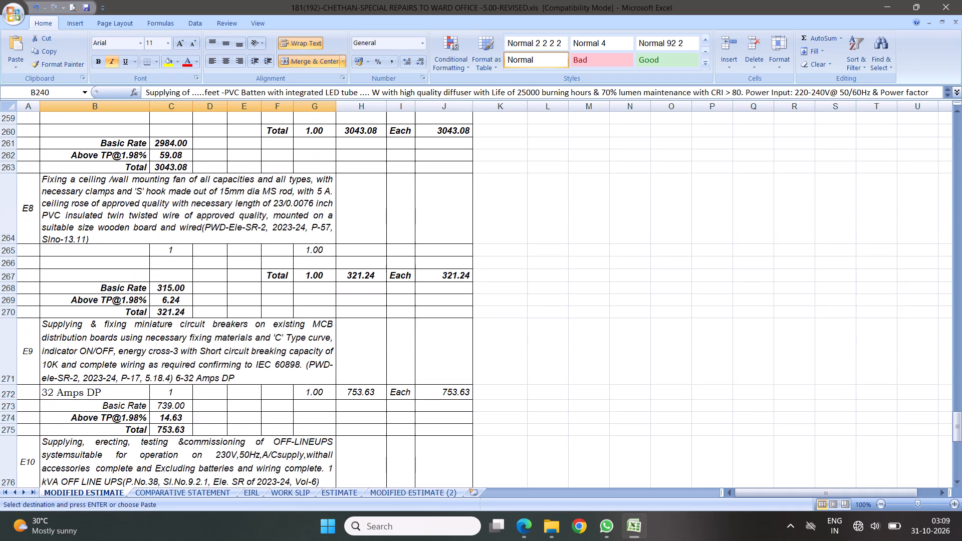
{"action": "scroll", "coordinate": [206, 287], "scroll_direction": "up", "scroll_amount": 17}
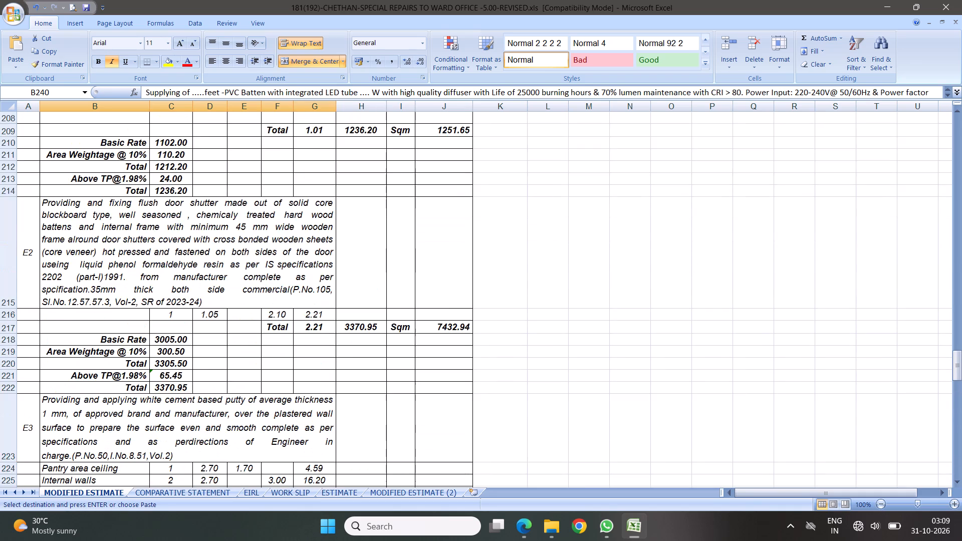
{"action": "scroll", "coordinate": [206, 287], "scroll_direction": "up", "scroll_amount": 5}
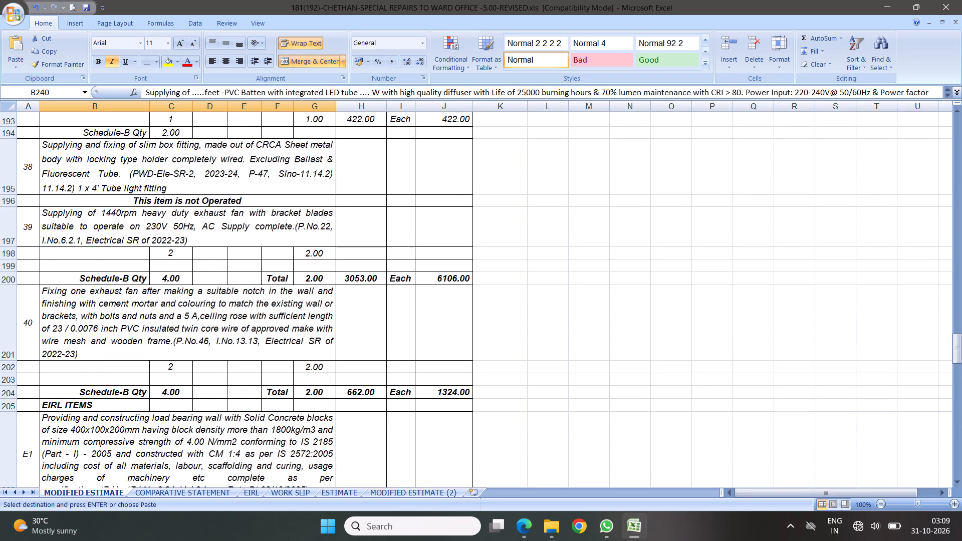
{"action": "left_click", "coordinate": [154, 323]}
{"action": "scroll", "coordinate": [236, 277], "scroll_direction": "up", "scroll_amount": 7}
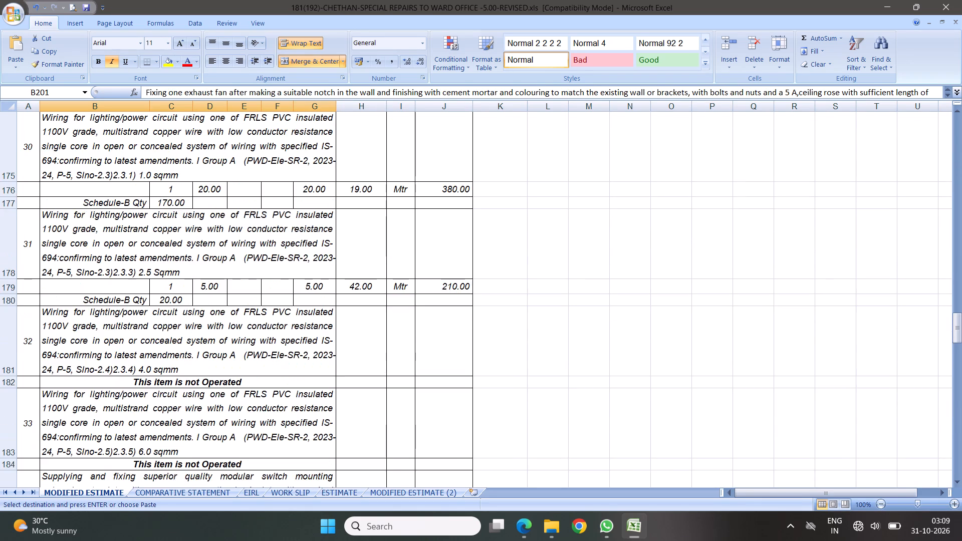
{"action": "scroll", "coordinate": [241, 274], "scroll_direction": "up", "scroll_amount": 8}
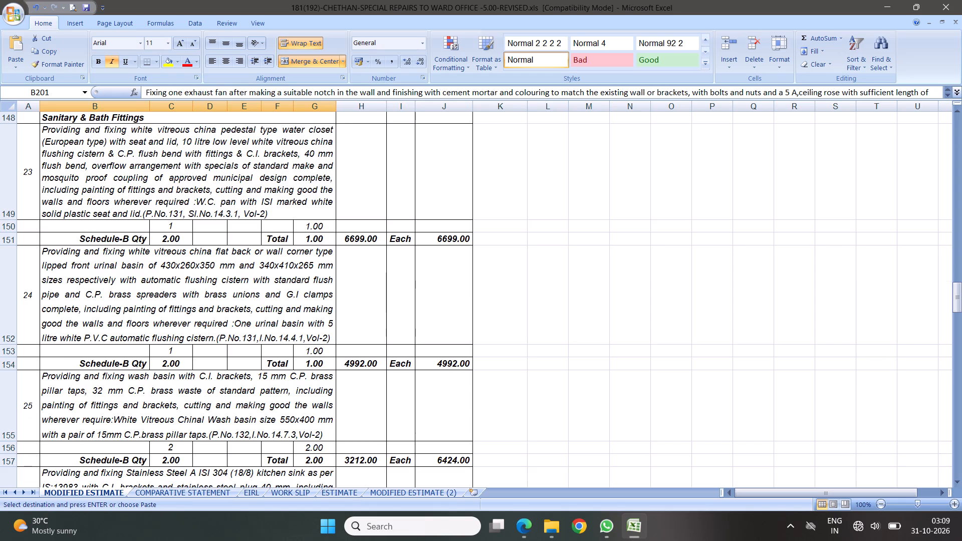
{"action": "scroll", "coordinate": [267, 273], "scroll_direction": "up", "scroll_amount": 3}
{"action": "scroll", "coordinate": [210, 282], "scroll_direction": "up", "scroll_amount": 6}
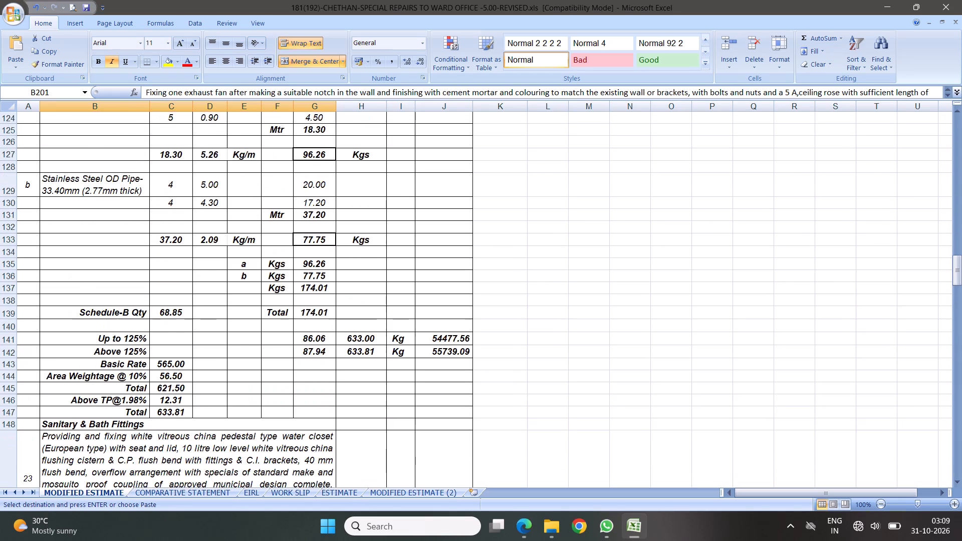
{"action": "scroll", "coordinate": [248, 276], "scroll_direction": "up", "scroll_amount": 2}
{"action": "left_click", "coordinate": [162, 336]}
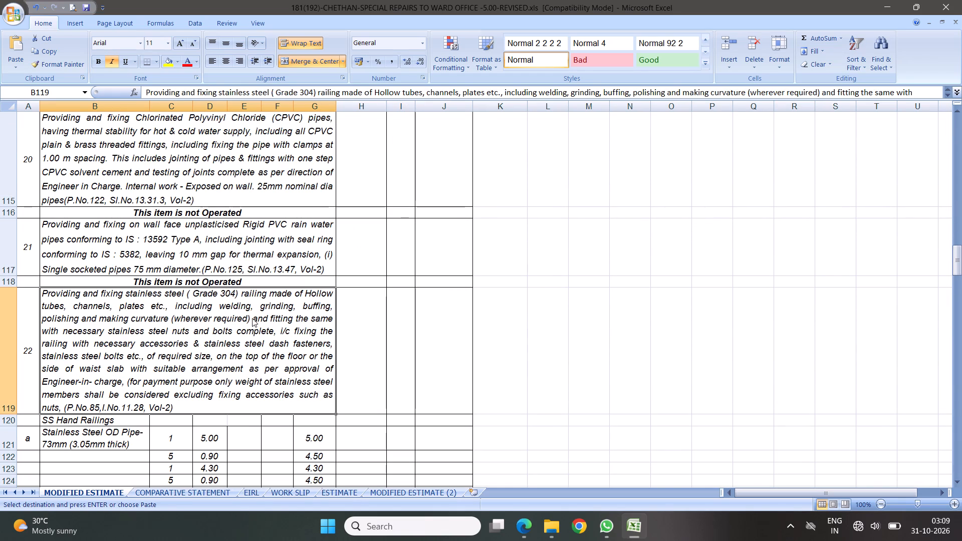
{"action": "scroll", "coordinate": [251, 323], "scroll_direction": "down", "scroll_amount": 2}
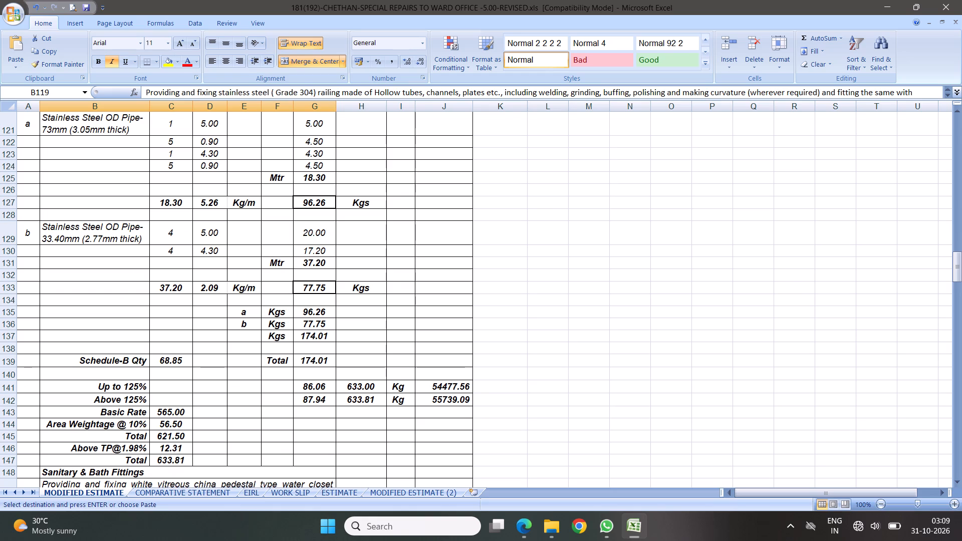
From the folder 11-BBMP ESTIMATES FOR WARDS SR OF 2023-24, open the workbook 1-BUILDING PWD SR OF 20-2023-24-(ISSUE RATE Dt.08.10.2025).xls.
{"action": "left_click", "coordinate": [550, 522]}
{"action": "left_click", "coordinate": [23, 39]}
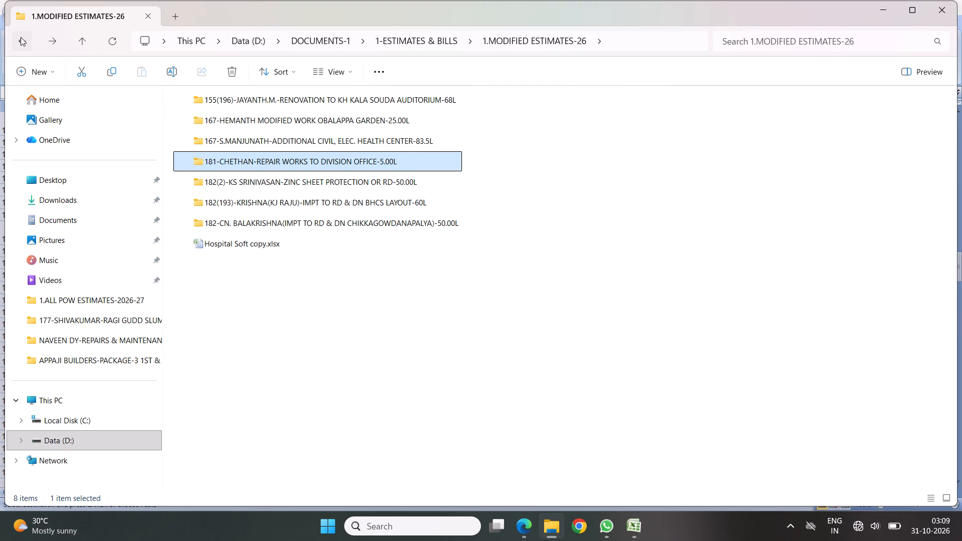
{"action": "left_click", "coordinate": [21, 37]}
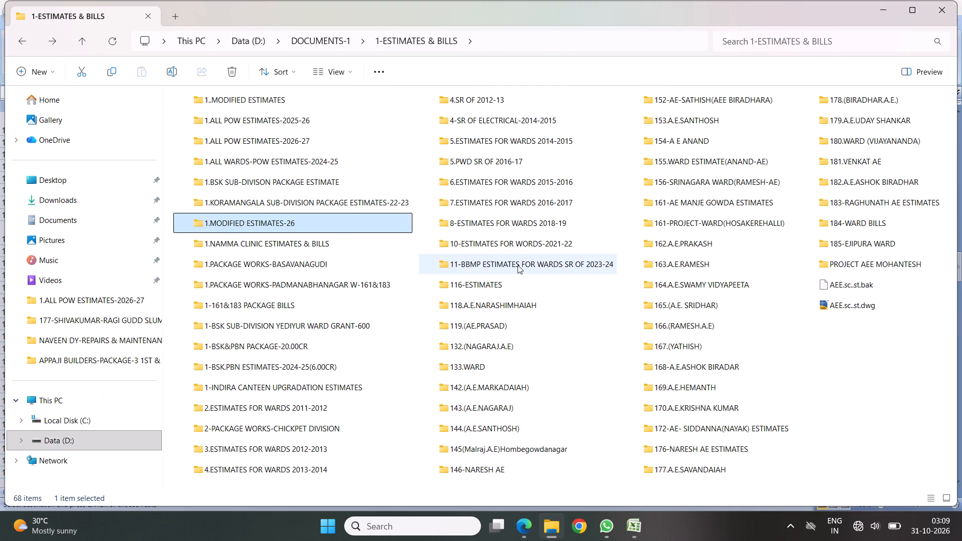
{"action": "double_click", "coordinate": [518, 265]}
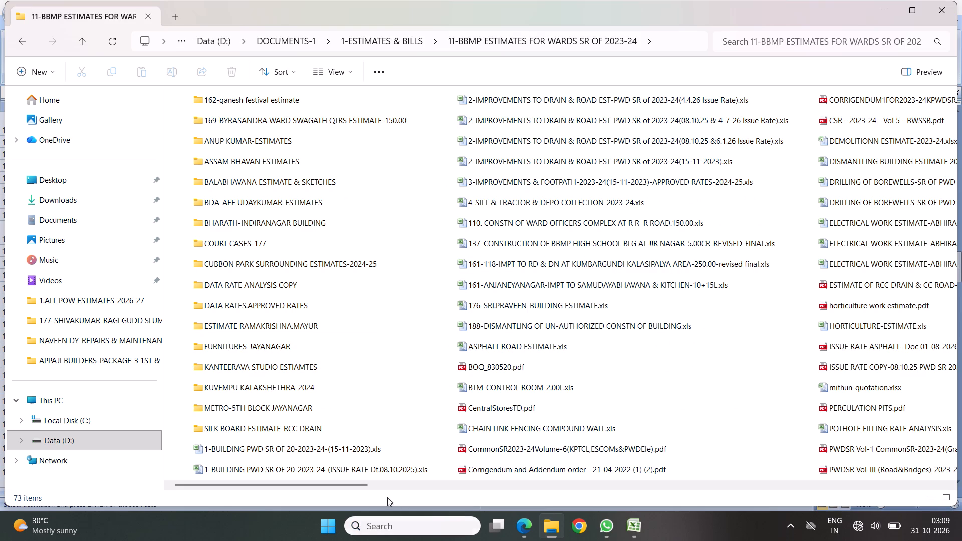
{"action": "double_click", "coordinate": [358, 468]}
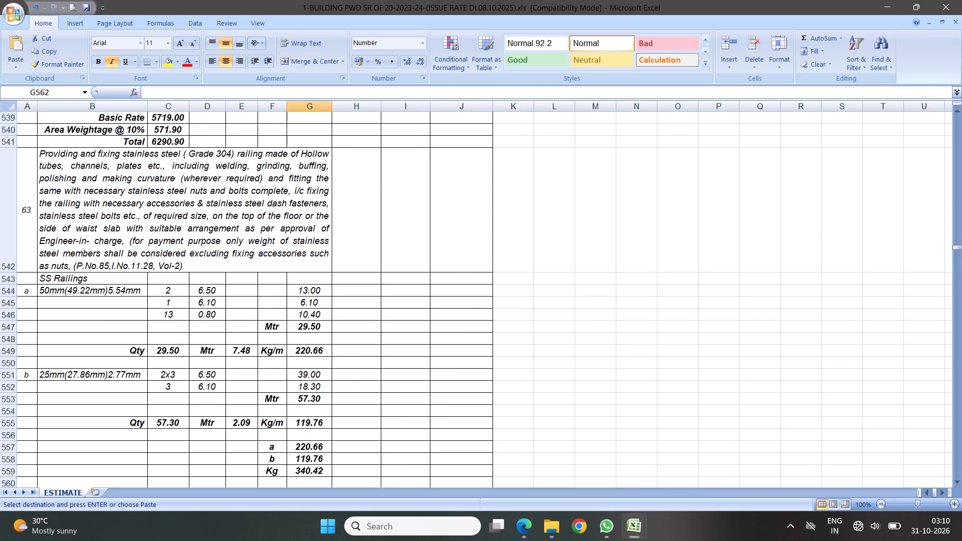
Compare the stainless steel railing's basic rate in item 63 of the building SR workbook with item 22 of the modified estimate.
{"action": "left_click", "coordinate": [173, 196]}
{"action": "scroll", "coordinate": [299, 289], "scroll_direction": "down", "scroll_amount": 4}
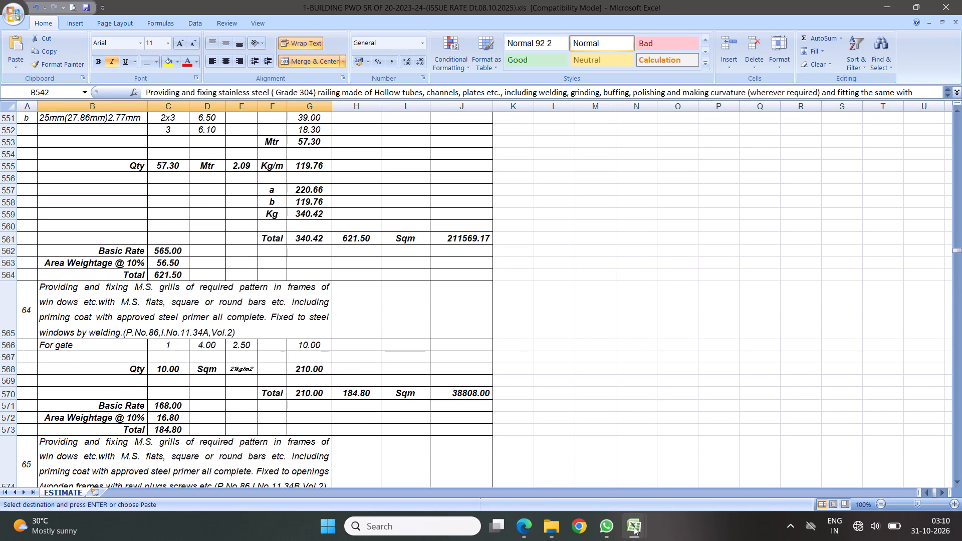
{"action": "left_click", "coordinate": [634, 526]}
{"action": "left_click", "coordinate": [581, 447]}
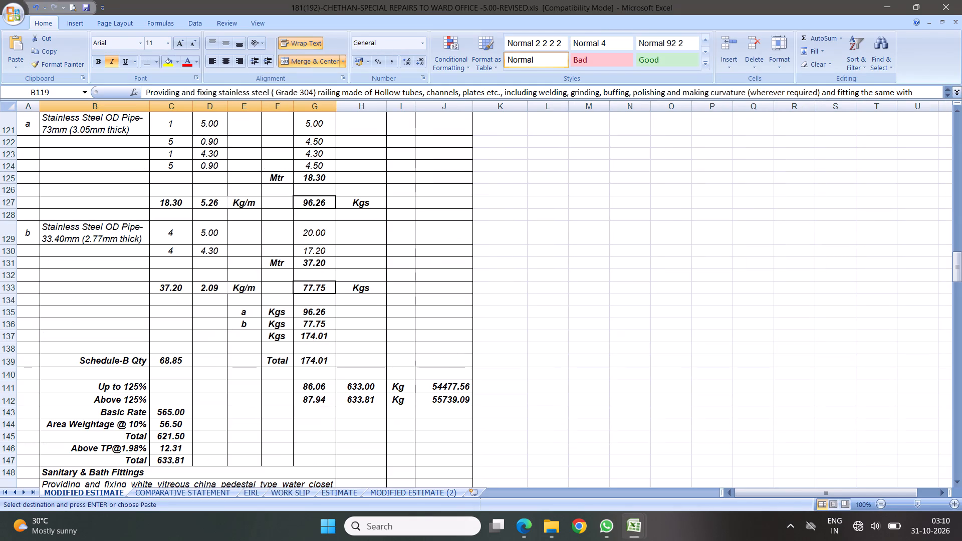
{"action": "left_click", "coordinate": [156, 413]}
Review the modified estimate upwards from item 22 to its heading, examining items 14 (kitchen cabinet) and 13 (cupboard shutter).
{"action": "scroll", "coordinate": [234, 290], "scroll_direction": "up", "scroll_amount": 7}
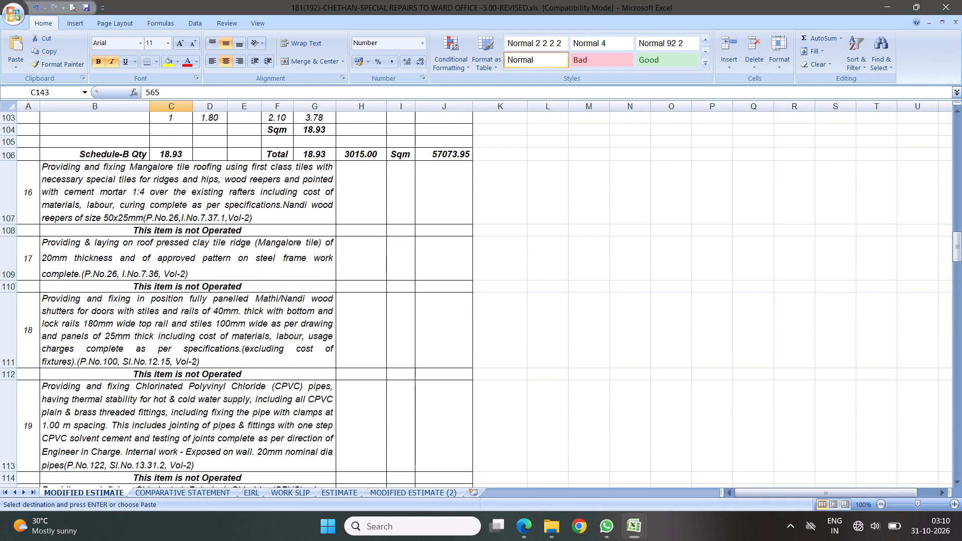
{"action": "scroll", "coordinate": [255, 316], "scroll_direction": "up", "scroll_amount": 10}
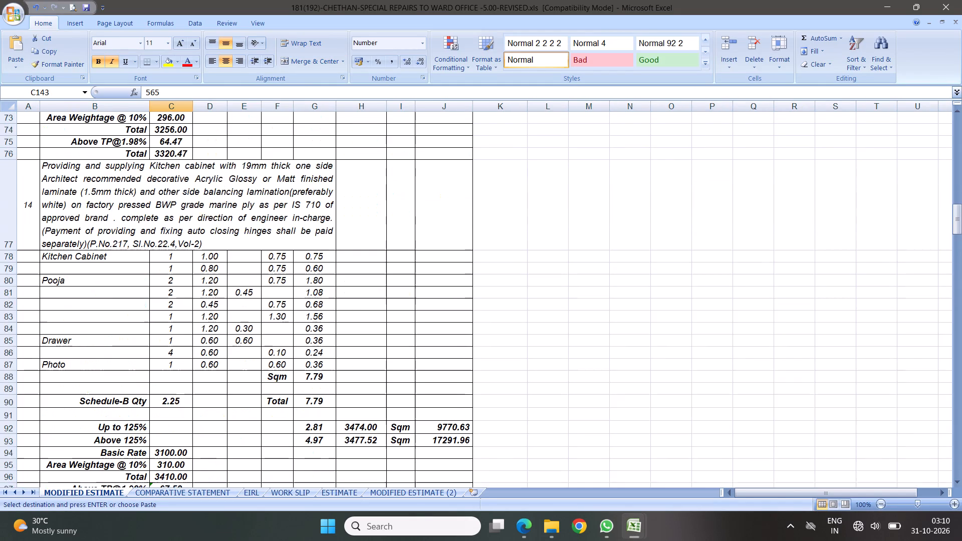
{"action": "left_click", "coordinate": [162, 247]}
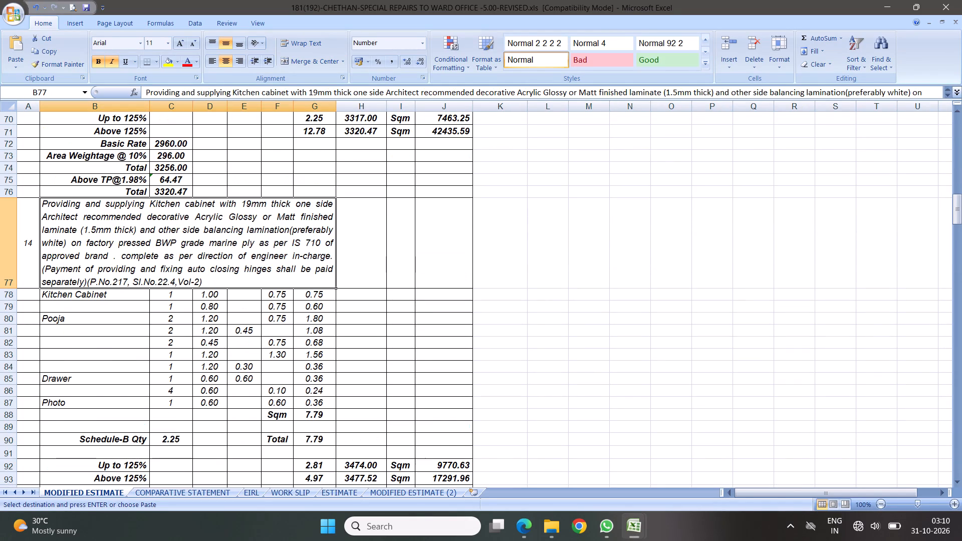
{"action": "scroll", "coordinate": [262, 318], "scroll_direction": "down", "scroll_amount": 2}
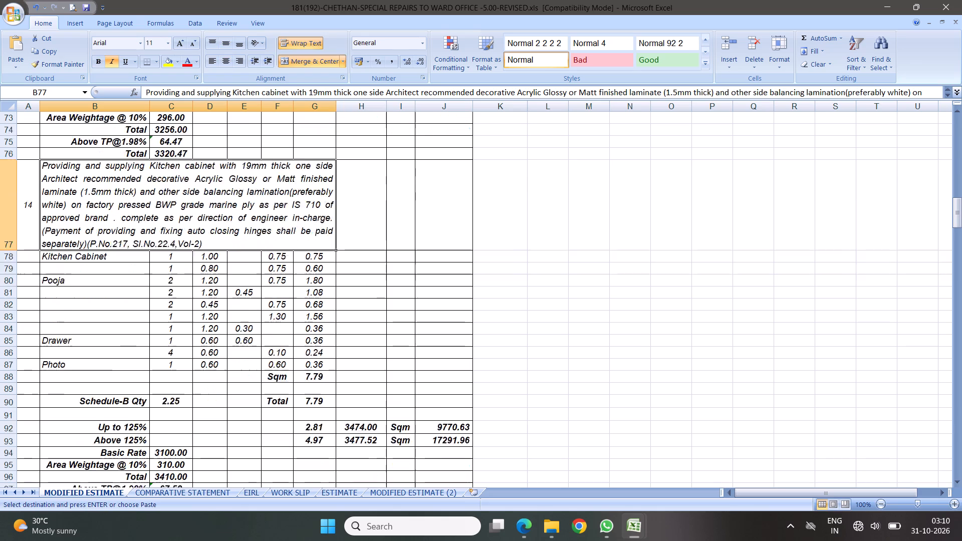
{"action": "scroll", "coordinate": [235, 289], "scroll_direction": "up", "scroll_amount": 1}
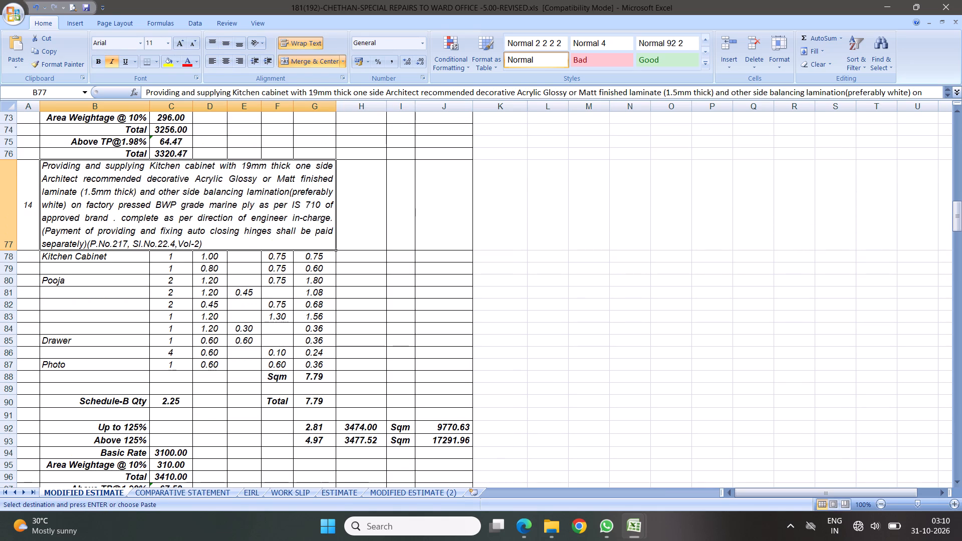
{"action": "scroll", "coordinate": [217, 275], "scroll_direction": "up", "scroll_amount": 4}
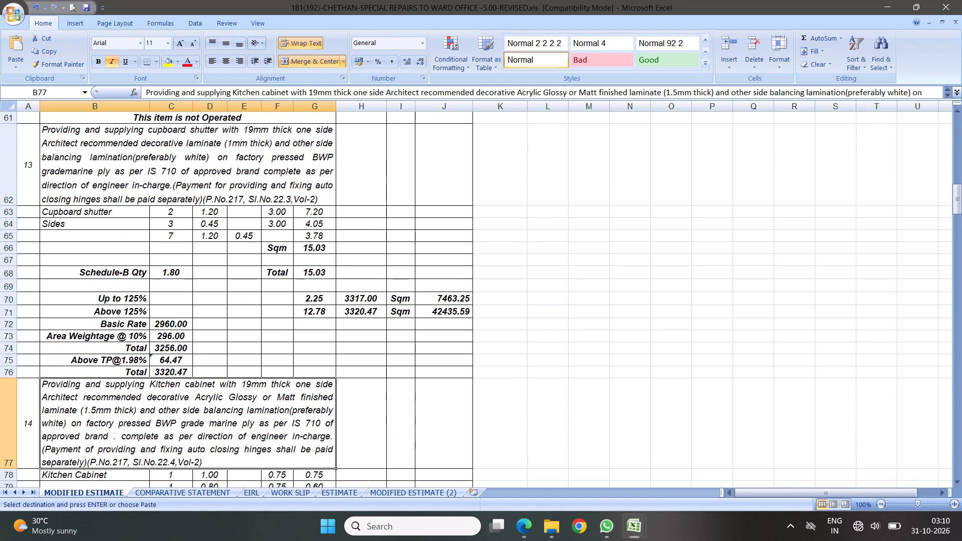
{"action": "left_click", "coordinate": [161, 151]}
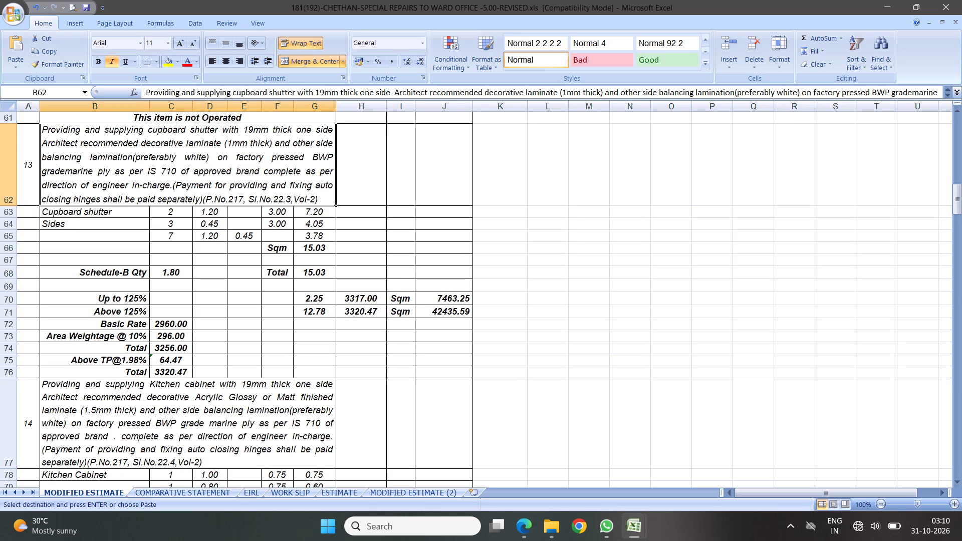
{"action": "scroll", "coordinate": [672, 283], "scroll_direction": "up", "scroll_amount": 6}
{"action": "scroll", "coordinate": [488, 276], "scroll_direction": "up", "scroll_amount": 3}
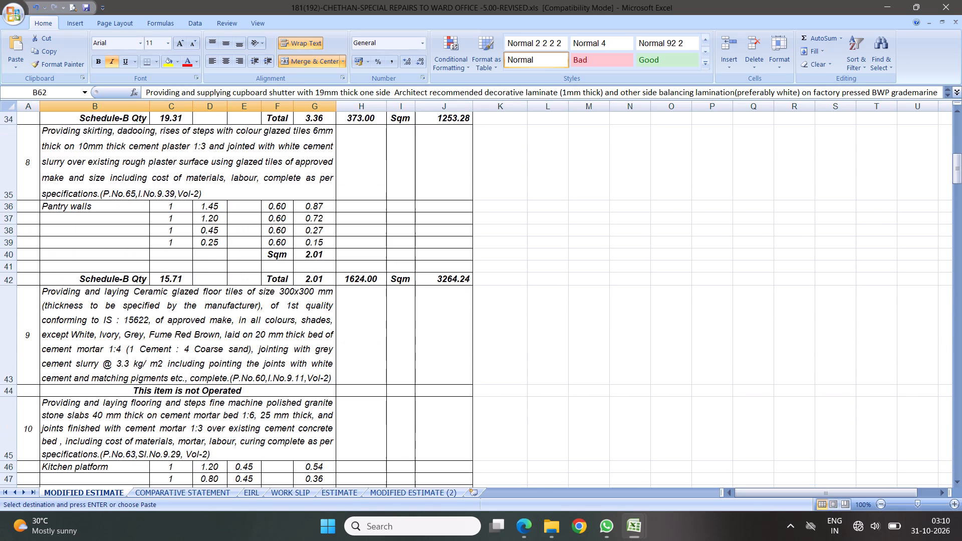
{"action": "scroll", "coordinate": [488, 276], "scroll_direction": "up", "scroll_amount": 13}
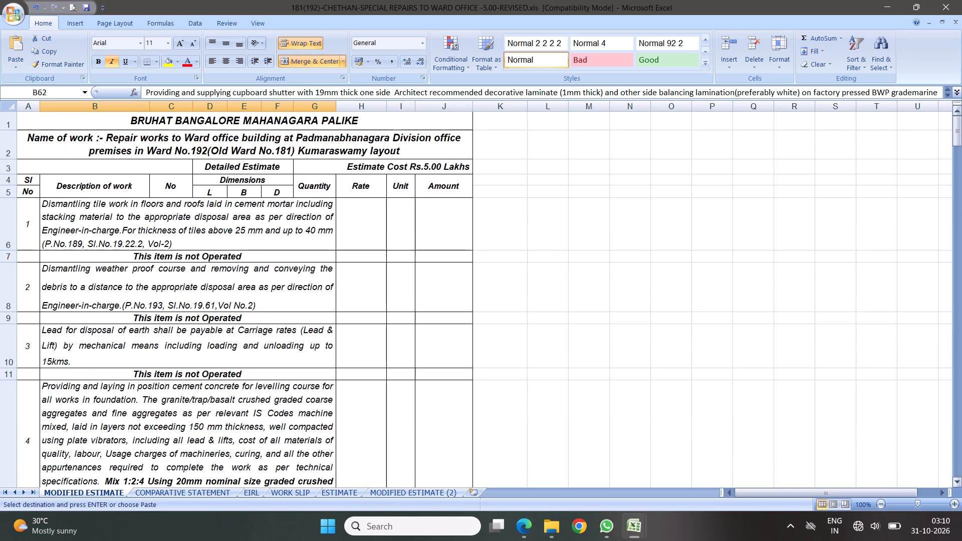
Compare the closing totals of the modified estimate with the abstract of the work in the comparative statement.
{"action": "left_click_drag", "start_coordinate": [956, 130], "coordinate": [957, 540]}
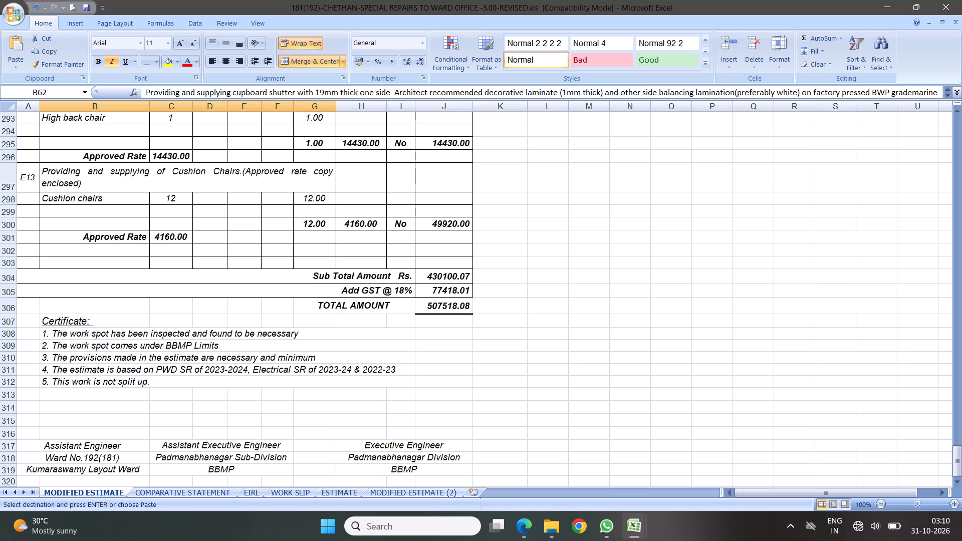
{"action": "left_click", "coordinate": [564, 279]}
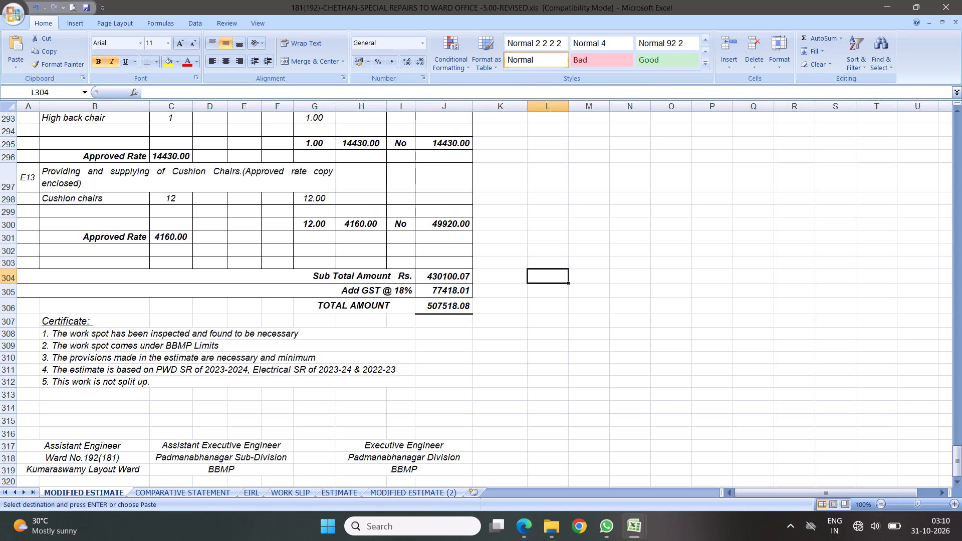
{"action": "left_click", "coordinate": [169, 493]}
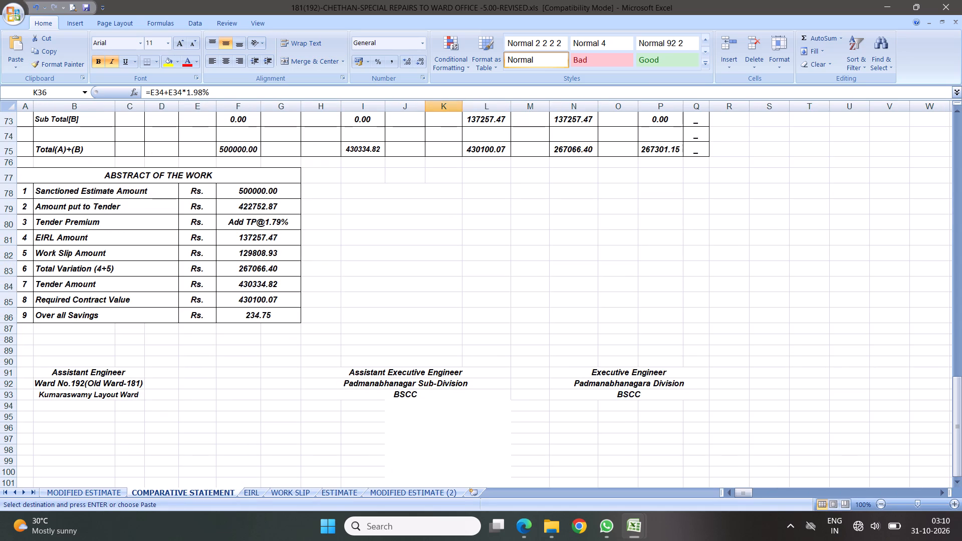
{"action": "left_click", "coordinate": [99, 492]}
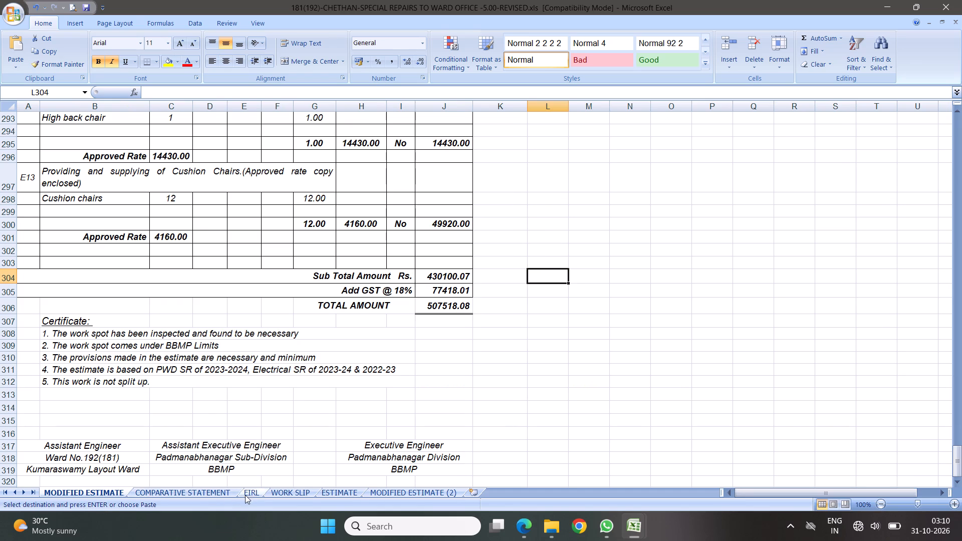
{"action": "left_click", "coordinate": [204, 492]}
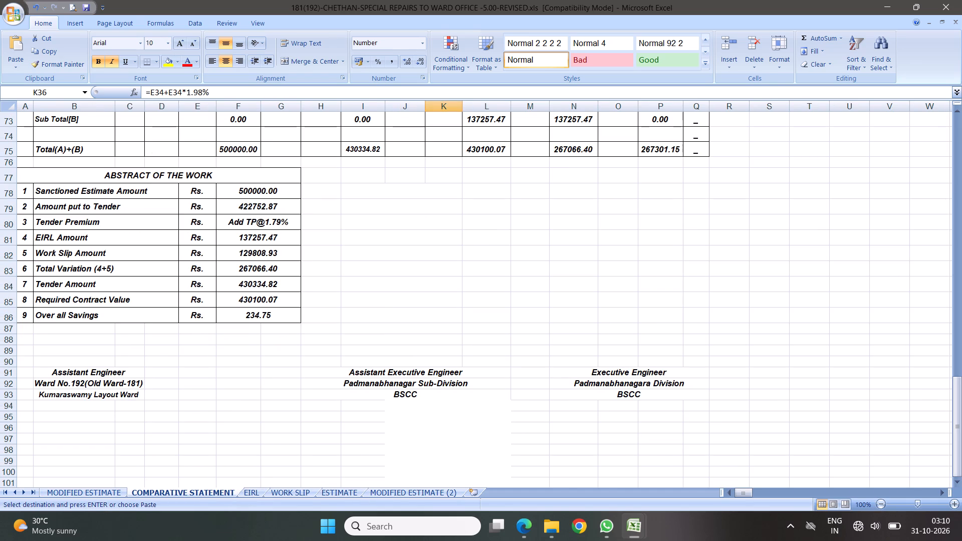
Delete the worksheet MODIFIED ESTIMATE (2) from the workbook.
{"action": "left_click", "coordinate": [429, 494]}
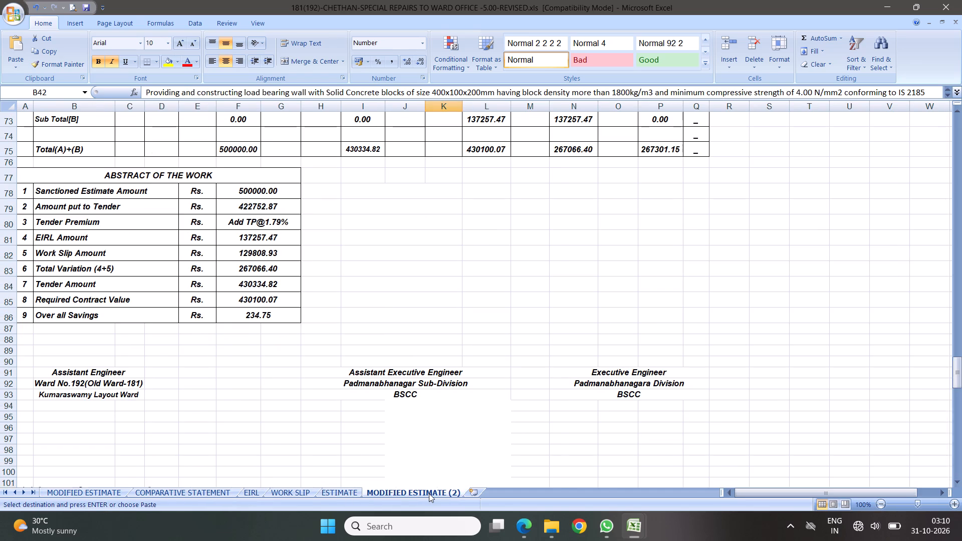
{"action": "left_click", "coordinate": [426, 447]}
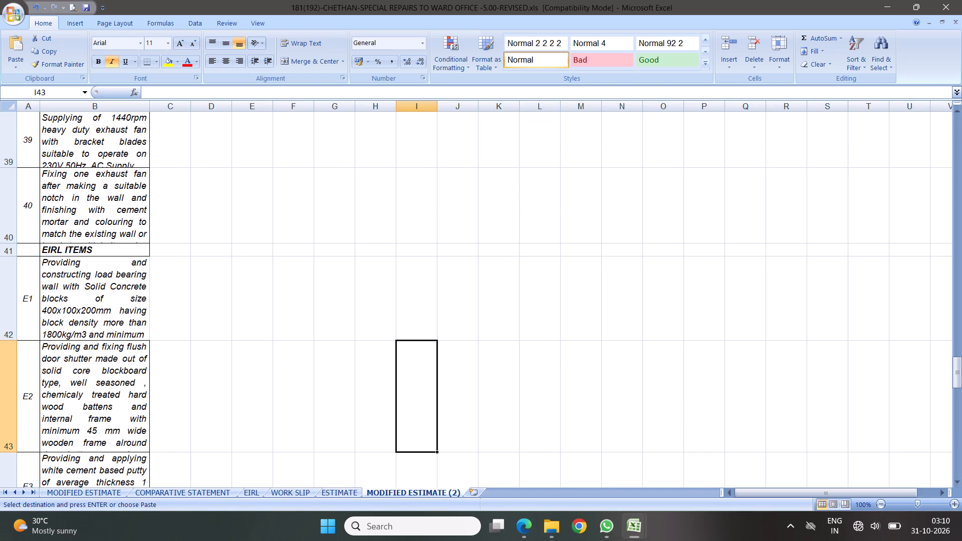
{"action": "right_click", "coordinate": [413, 492]}
{"action": "left_click", "coordinate": [436, 375]}
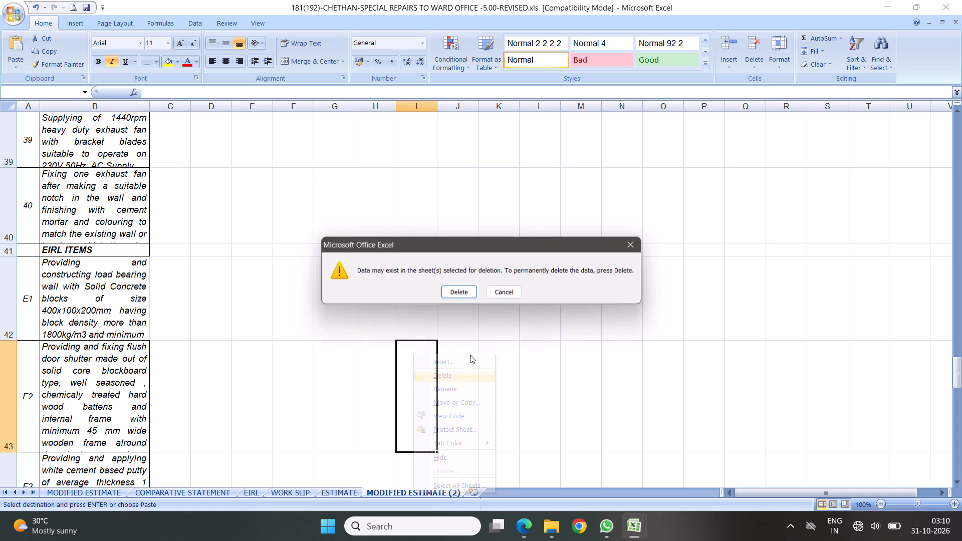
{"action": "left_click", "coordinate": [461, 291]}
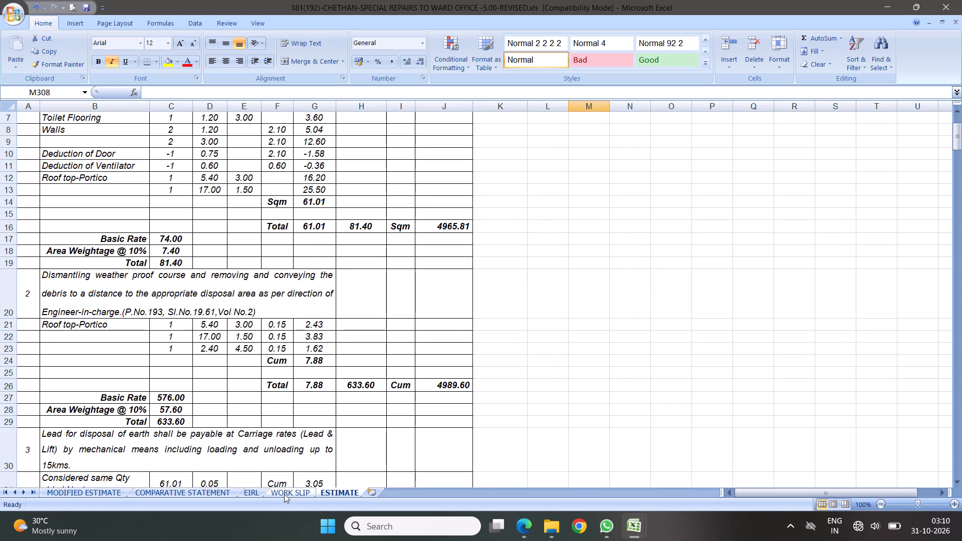
Examine the work slip's beyond-125% rate and closing amounts, the EIRL closing amounts, and the comparative statement's abstract and heading.
{"action": "left_click", "coordinate": [284, 492]}
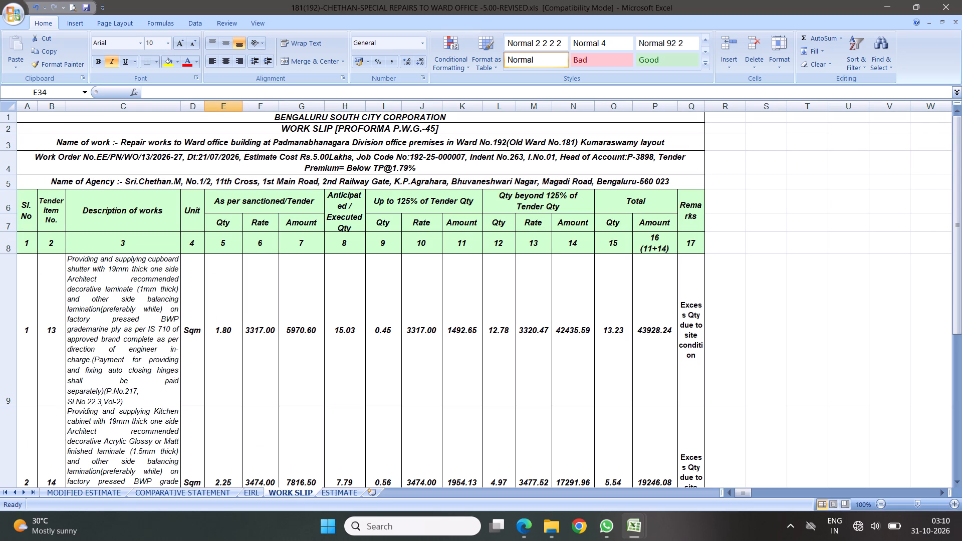
{"action": "left_click", "coordinate": [527, 332]}
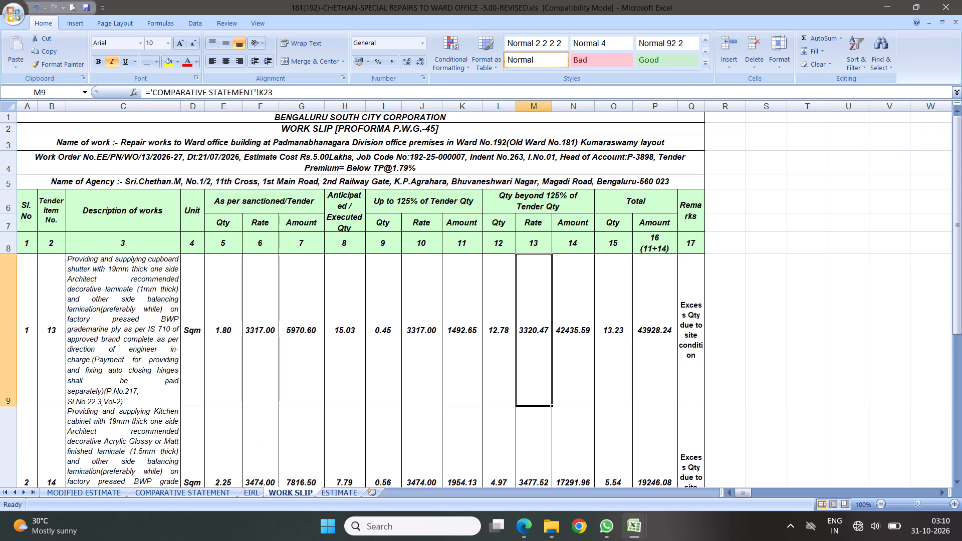
{"action": "scroll", "coordinate": [565, 349], "scroll_direction": "down", "scroll_amount": 7}
{"action": "scroll", "coordinate": [595, 299], "scroll_direction": "up", "scroll_amount": 3}
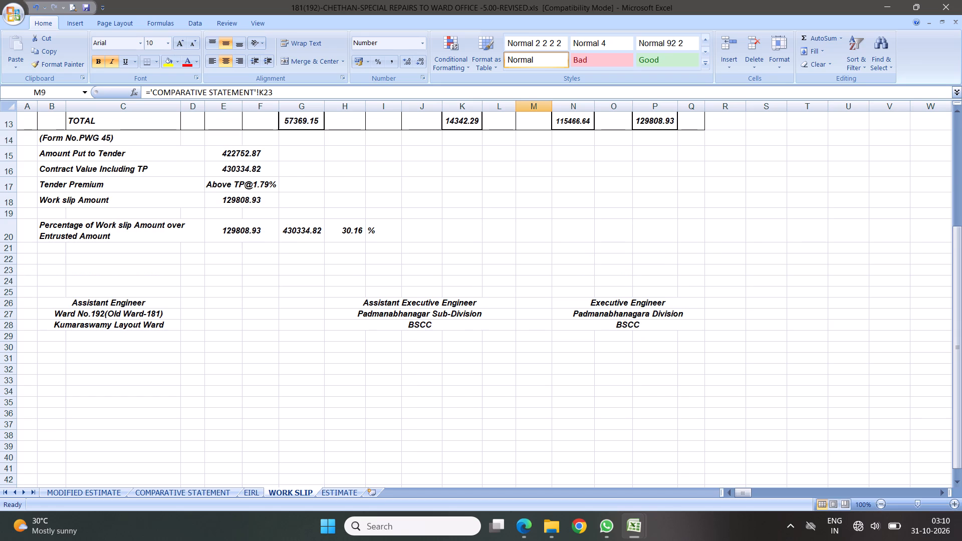
{"action": "left_click", "coordinate": [252, 491]}
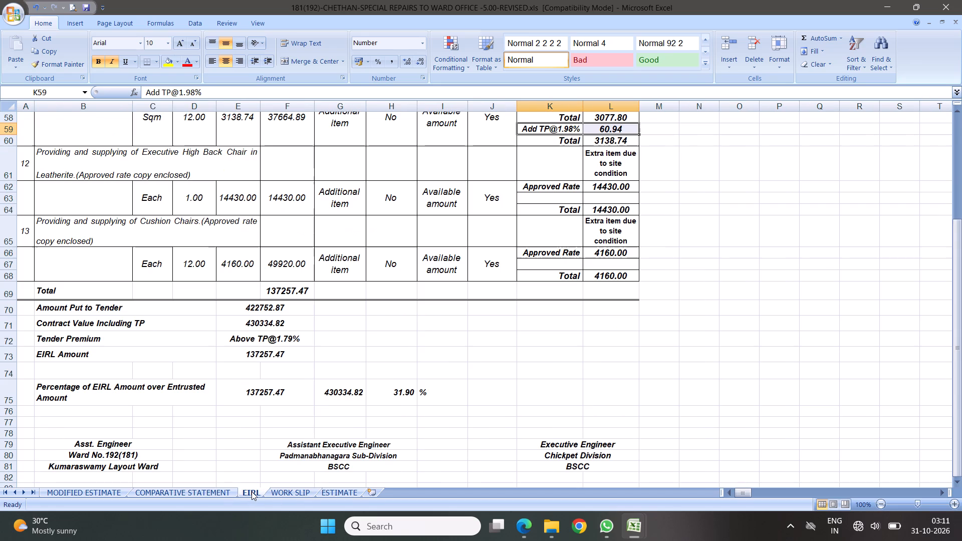
{"action": "left_click", "coordinate": [217, 494]}
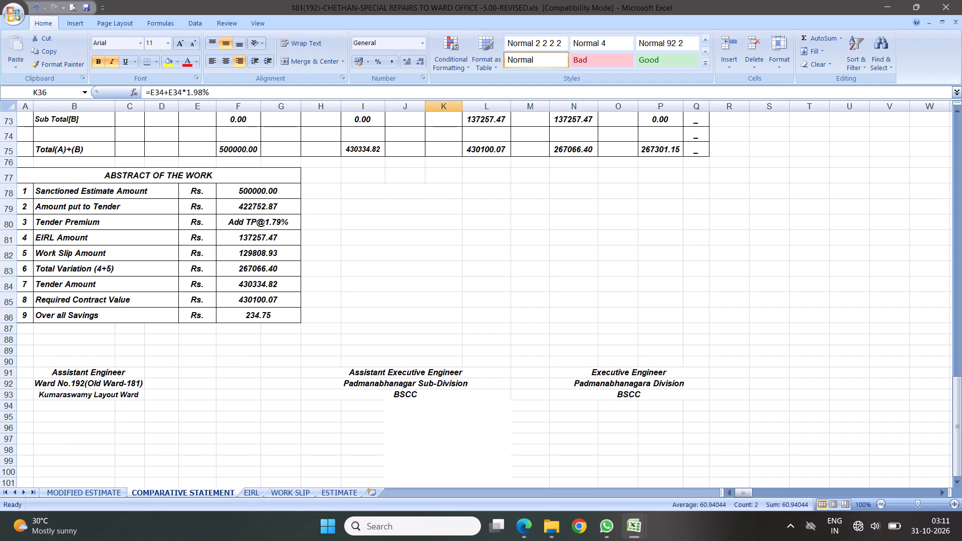
{"action": "left_click_drag", "start_coordinate": [958, 445], "coordinate": [961, 0]}
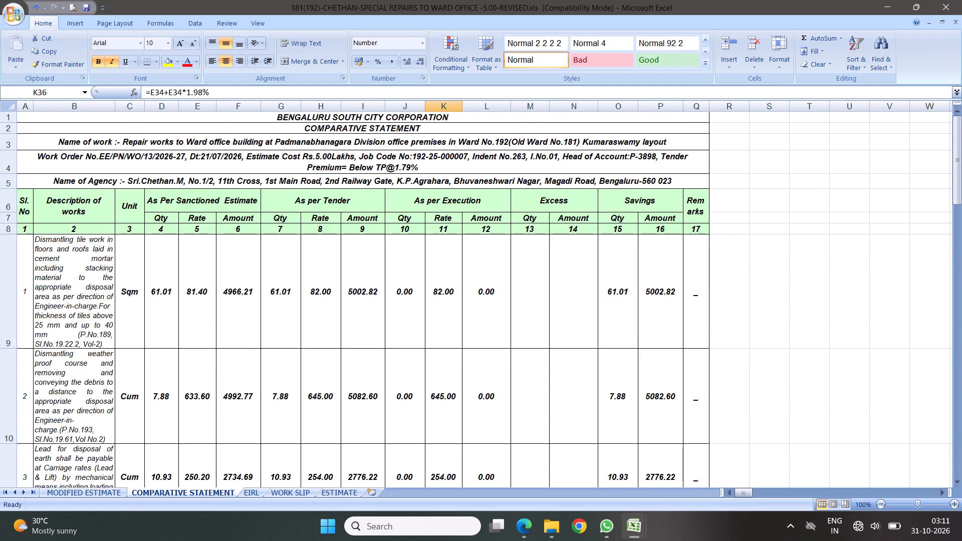
Check the closing totals and signature blocks of the modified estimate and original estimate against the EIRL and comparative statement sheets.
{"action": "left_click", "coordinate": [102, 494]}
{"action": "scroll", "coordinate": [356, 369], "scroll_direction": "down", "scroll_amount": 1}
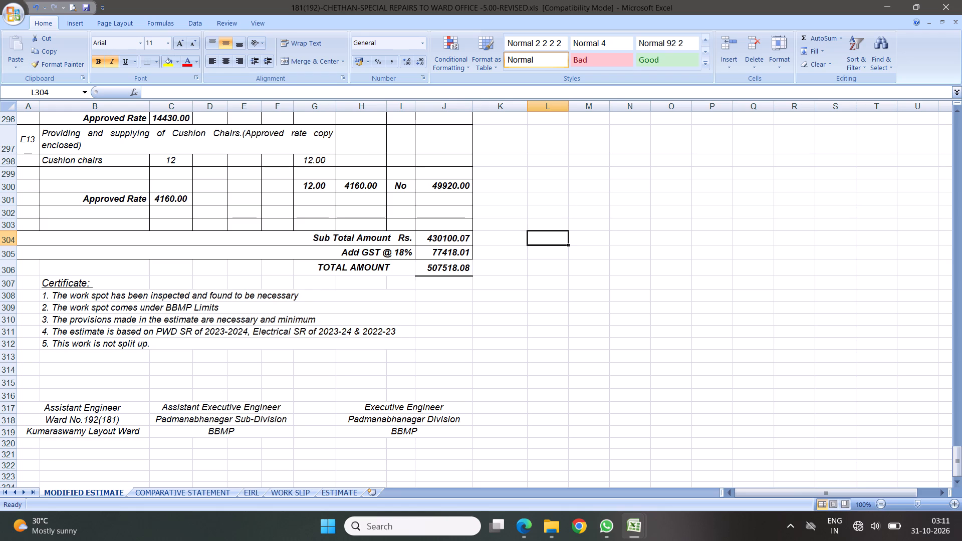
{"action": "left_click", "coordinate": [349, 493]}
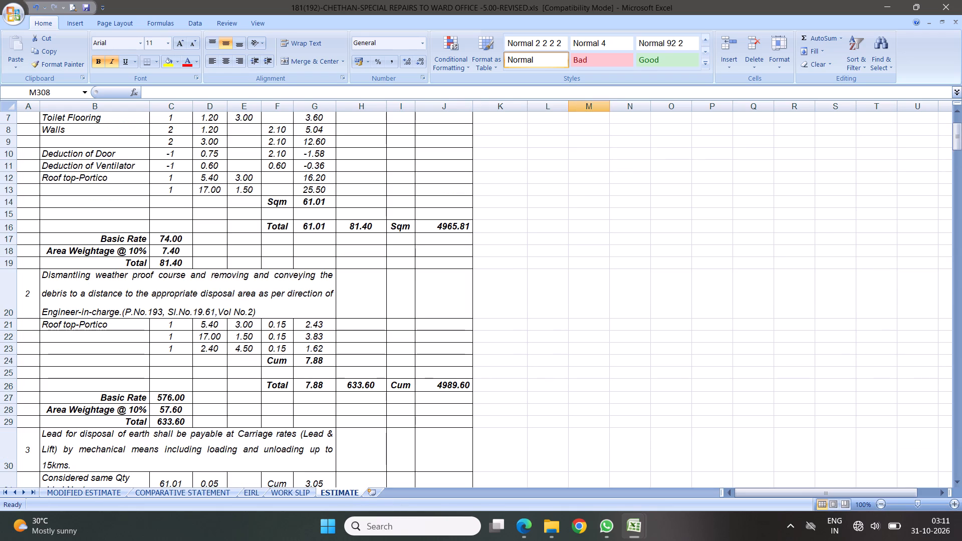
{"action": "left_click_drag", "start_coordinate": [957, 140], "coordinate": [961, 516]}
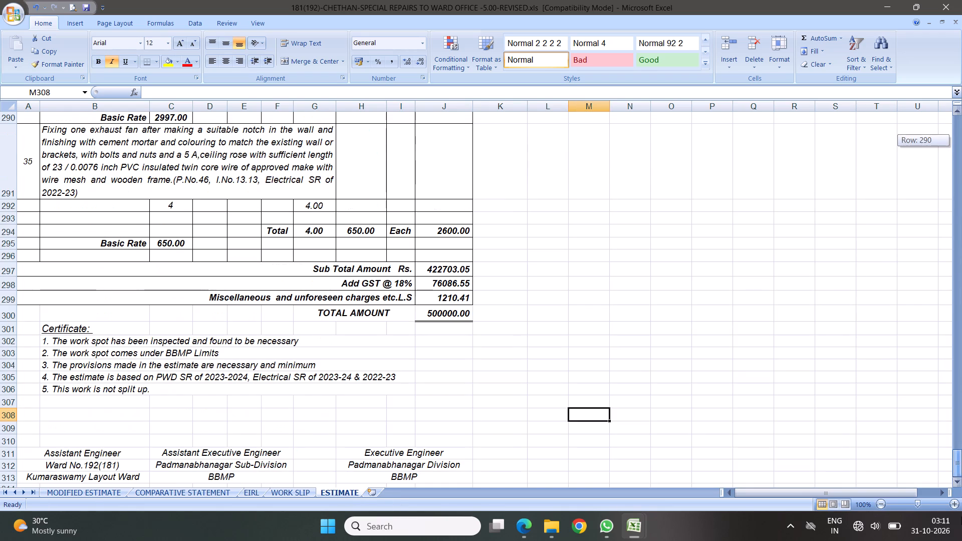
{"action": "left_click_drag", "start_coordinate": [961, 516], "coordinate": [936, 511]}
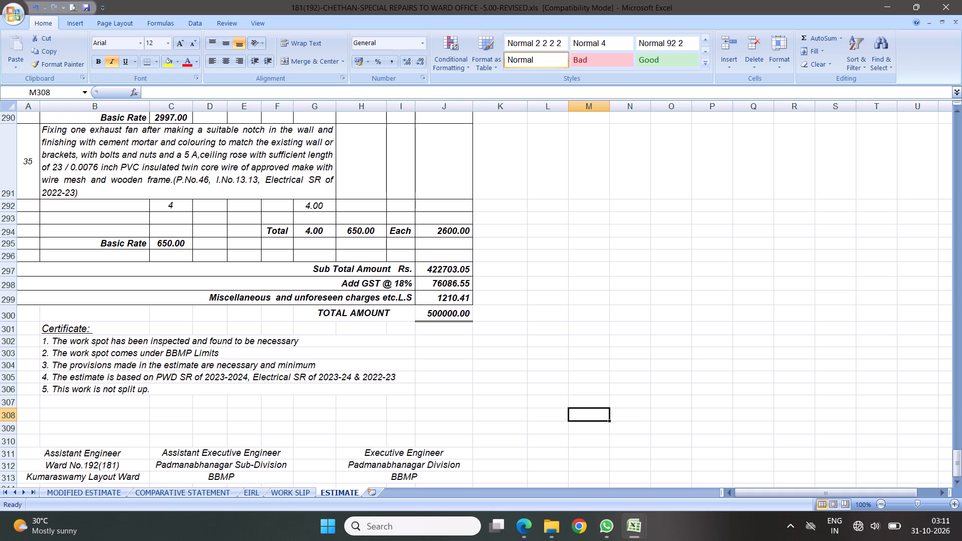
{"action": "left_click", "coordinate": [250, 492]}
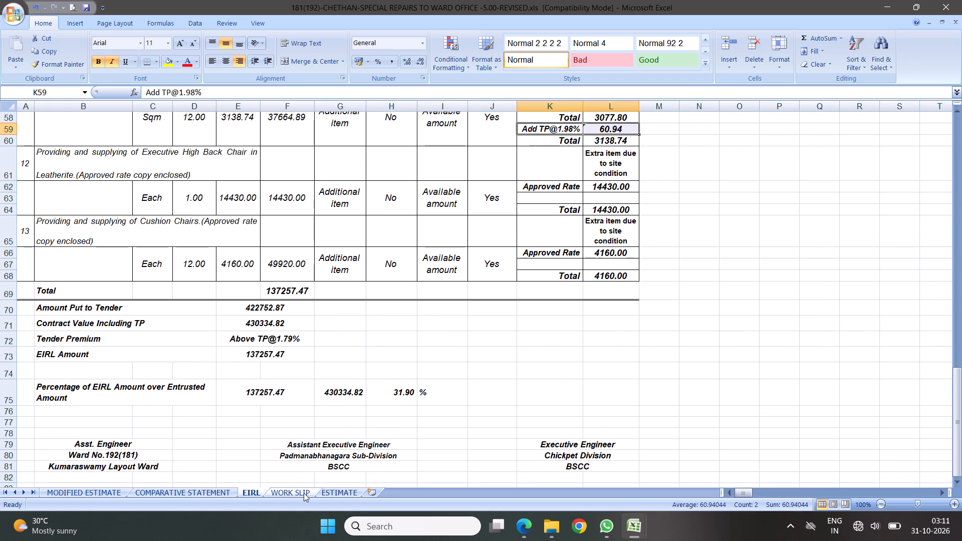
{"action": "left_click", "coordinate": [177, 495]}
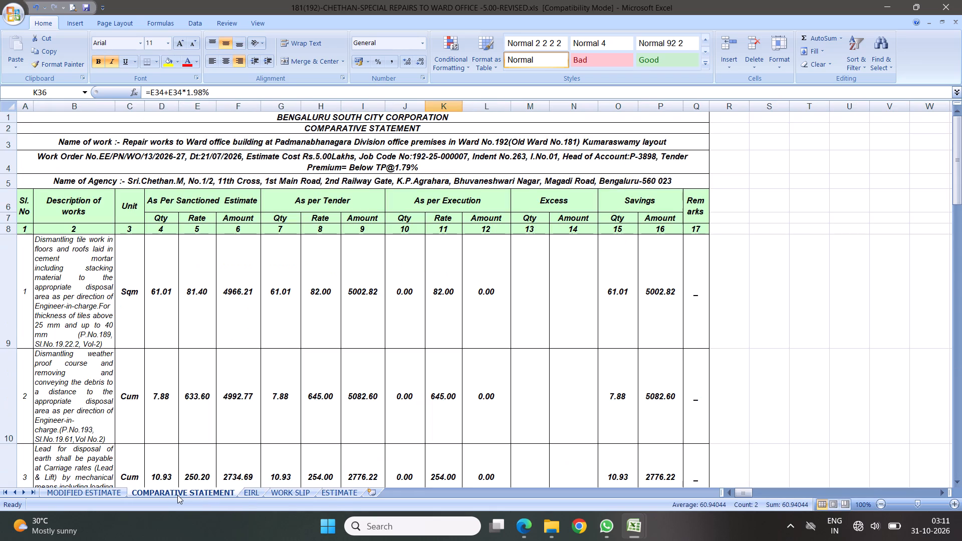
{"action": "left_click", "coordinate": [343, 495]}
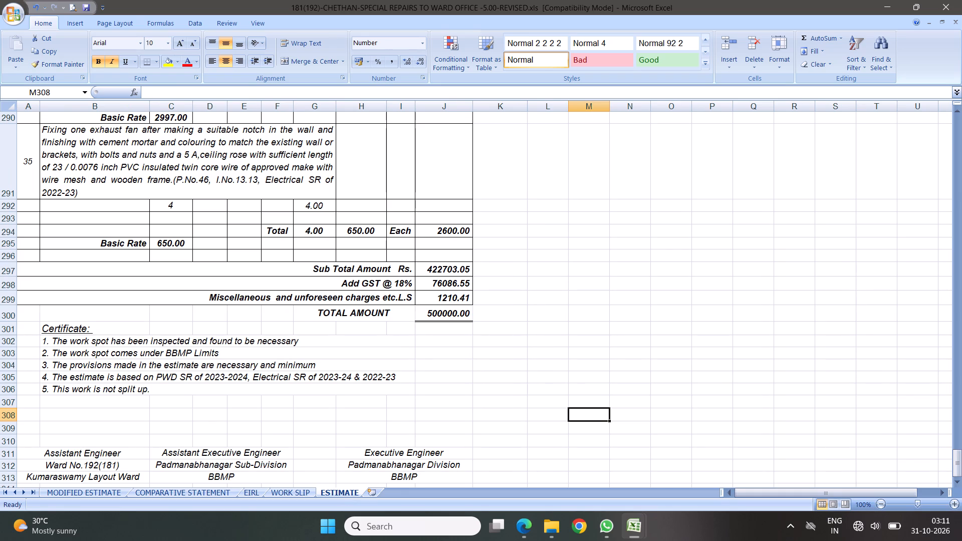
In the modified estimate's signature block, change the Assistant Executive Engineer's office to Banashankari Sub-Division.
{"action": "left_click", "coordinate": [106, 493]}
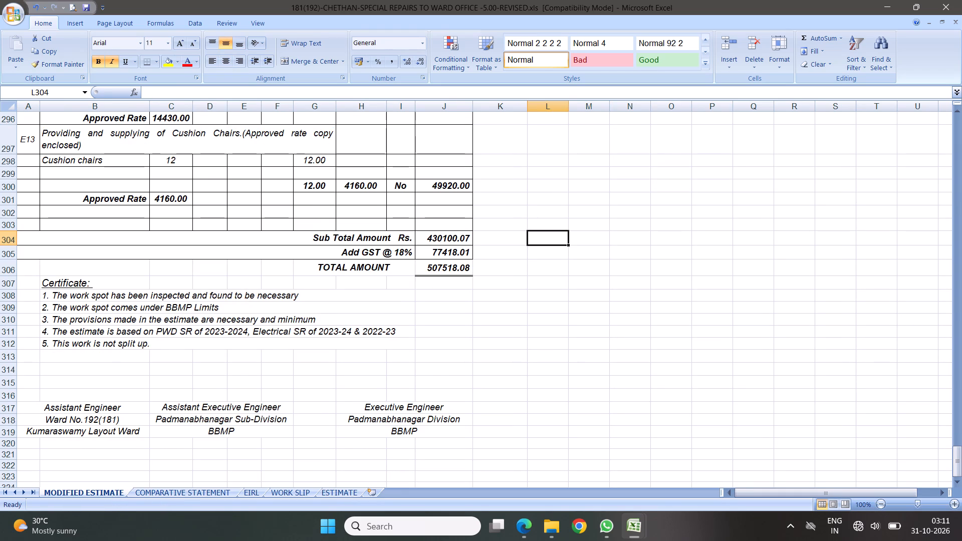
{"action": "double_click", "coordinate": [231, 420]}
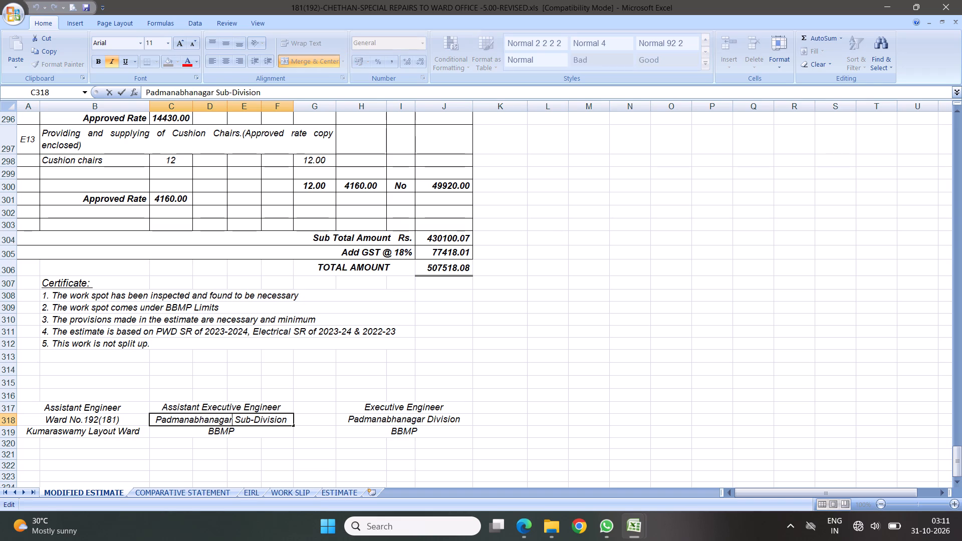
{"action": "key", "text": "BackSpace"}
{"action": "key", "text": "BackSpace"}
{"action": "key", "text": "BackSpace"}
{"action": "key", "text": "BackSpace"}
{"action": "key", "text": "BackSpace"}
{"action": "key", "text": "BackSpace"}
{"action": "key", "text": "BackSpace"}
{"action": "key", "text": "BackSpace"}
{"action": "key", "text": "BackSpace"}
{"action": "key", "text": "BackSpace"}
{"action": "key", "text": "BackSpace"}
{"action": "key", "text": "BackSpace"}
{"action": "key", "text": "BackSpace"}
{"action": "key", "text": "BackSpace"}
{"action": "key", "text": "BackSpace"}
{"action": "key", "text": "BackSpace"}
{"action": "key", "text": "BackSpace"}
{"action": "key", "text": "BackSpace"}
{"action": "key", "text": "BackSpace"}
{"action": "key", "text": "BackSpace"}
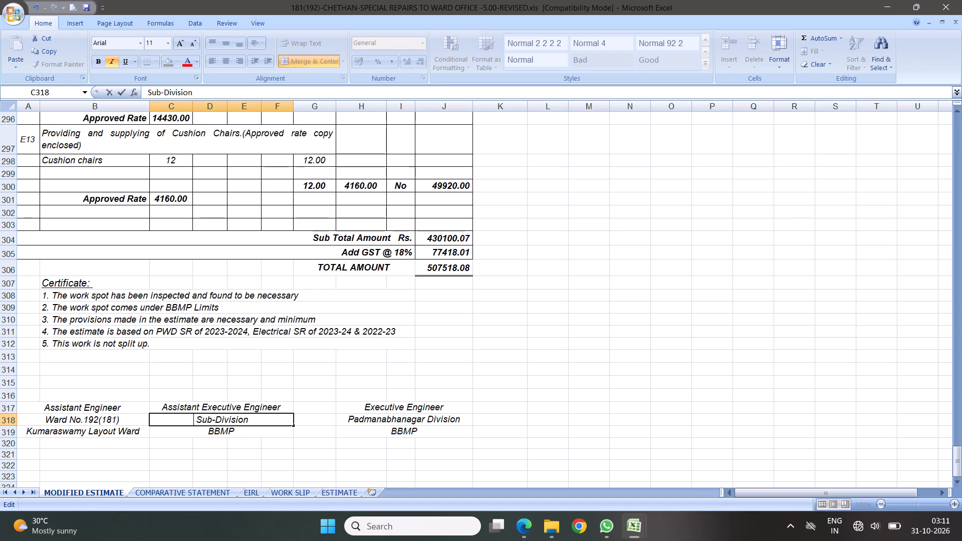
{"action": "key", "text": "shift+b"}
{"action": "key", "text": "BackSpace"}
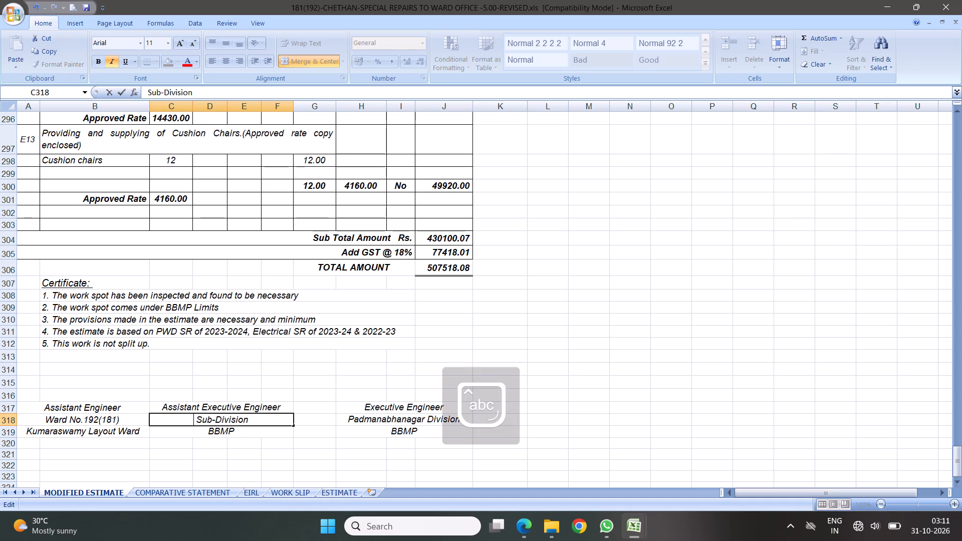
{"action": "type", "text": "Banashankari"}
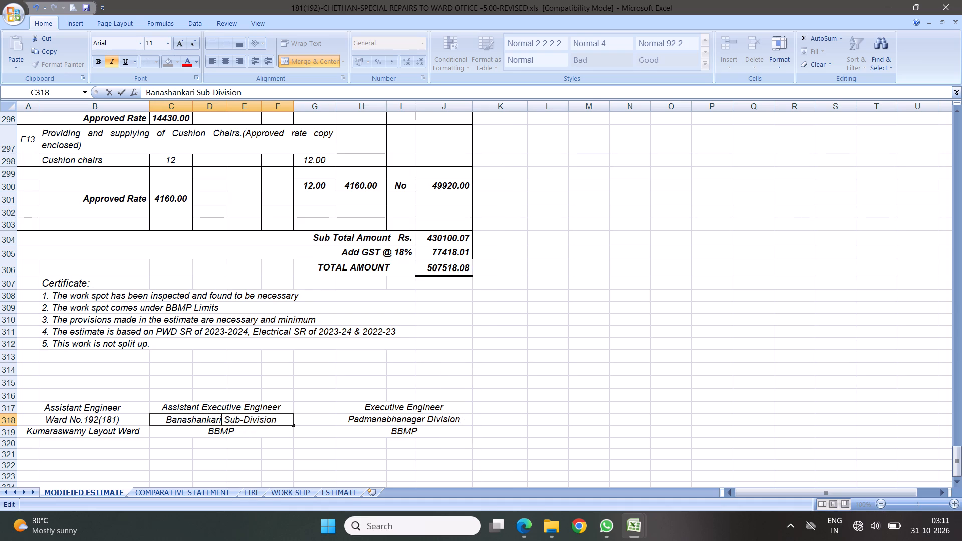
{"action": "left_click", "coordinate": [287, 448]}
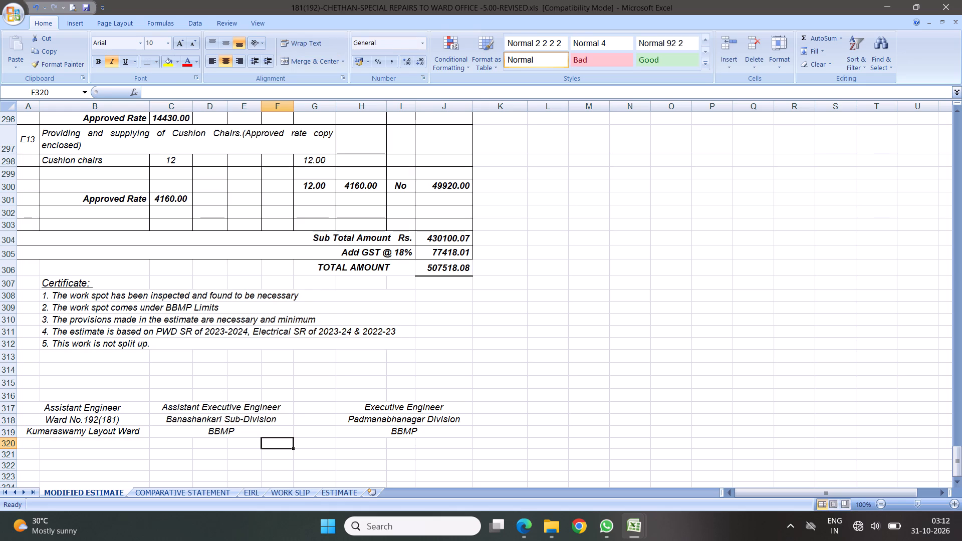
Replace BBMP with BSCC beneath the Assistant Executive Engineer's sub-division in the modified estimate's signature block.
{"action": "left_click", "coordinate": [236, 429]}
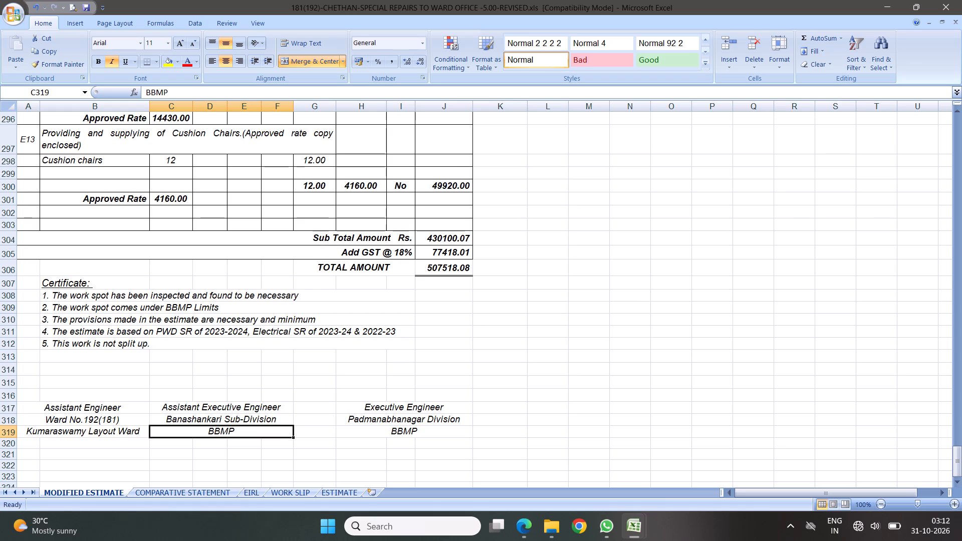
{"action": "key", "text": "shift+s"}
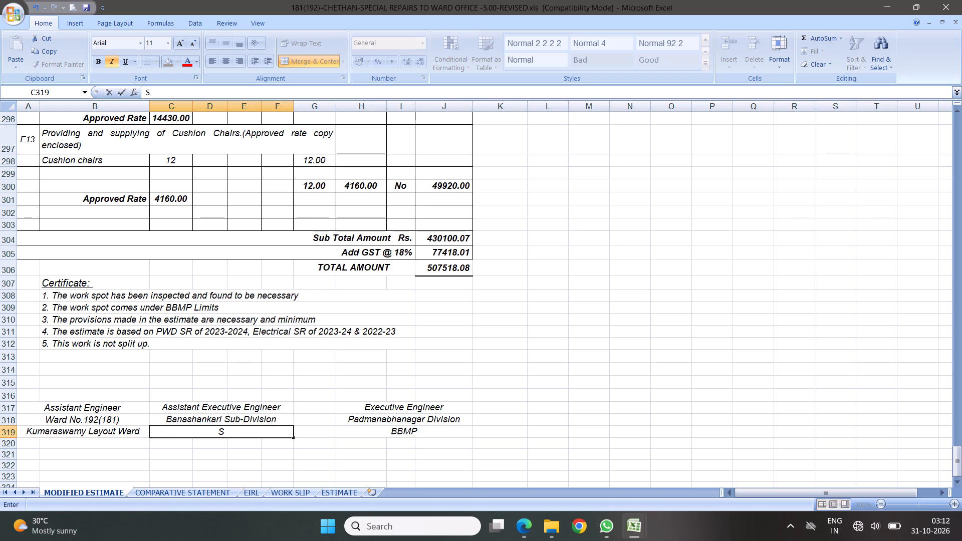
{"action": "key", "text": "BackSpace"}
{"action": "key", "text": "BackSpace"}
{"action": "type", "text": "BSCC"}
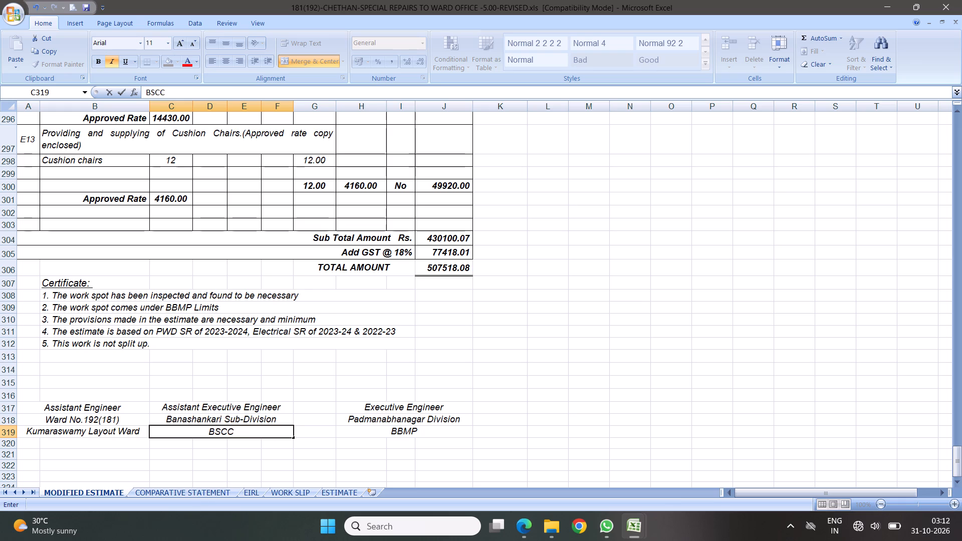
{"action": "left_click", "coordinate": [105, 423]}
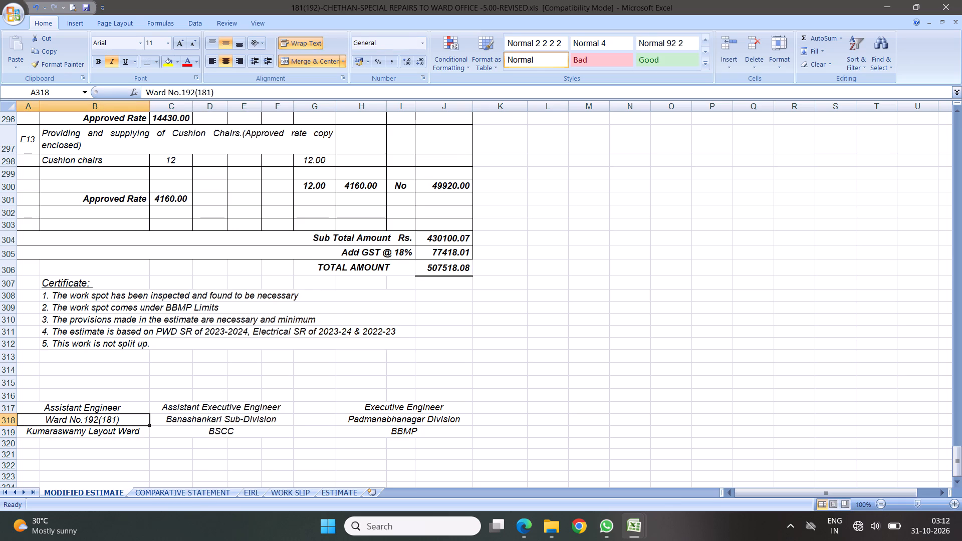
Check the comparative statement's abstract of the work and signature block against the modified estimate's signature block.
{"action": "left_click", "coordinate": [165, 491]}
{"action": "left_click_drag", "start_coordinate": [959, 191], "coordinate": [956, 323]}
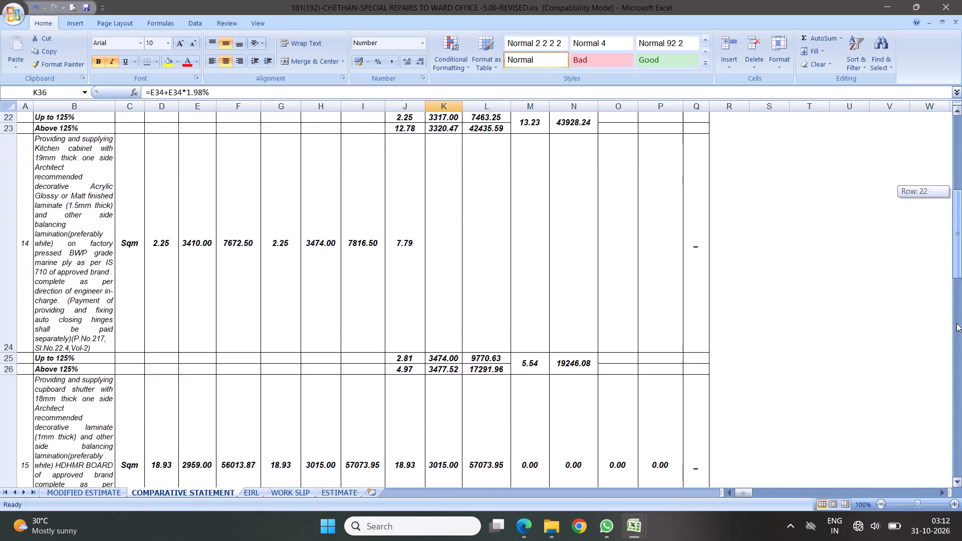
{"action": "left_click_drag", "start_coordinate": [956, 323], "coordinate": [949, 499]}
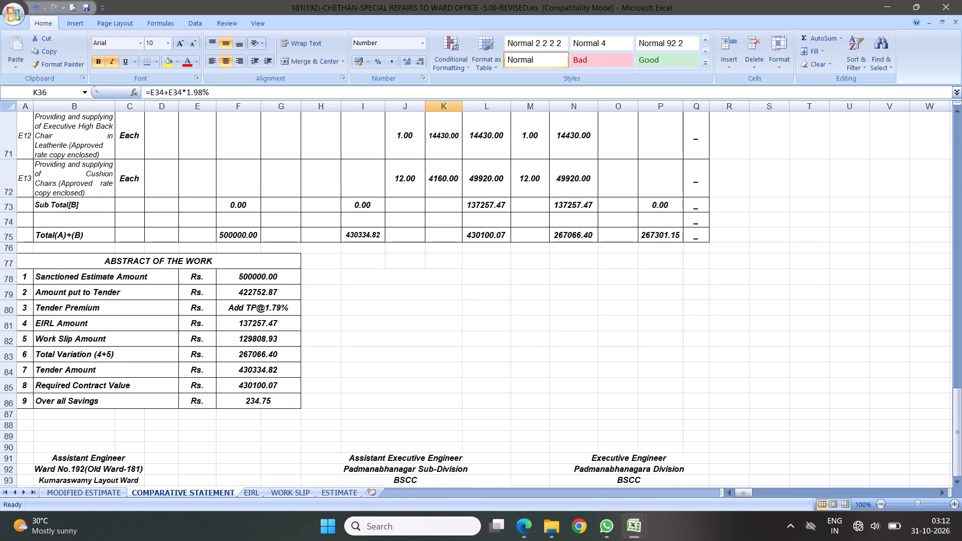
{"action": "left_click", "coordinate": [106, 493]}
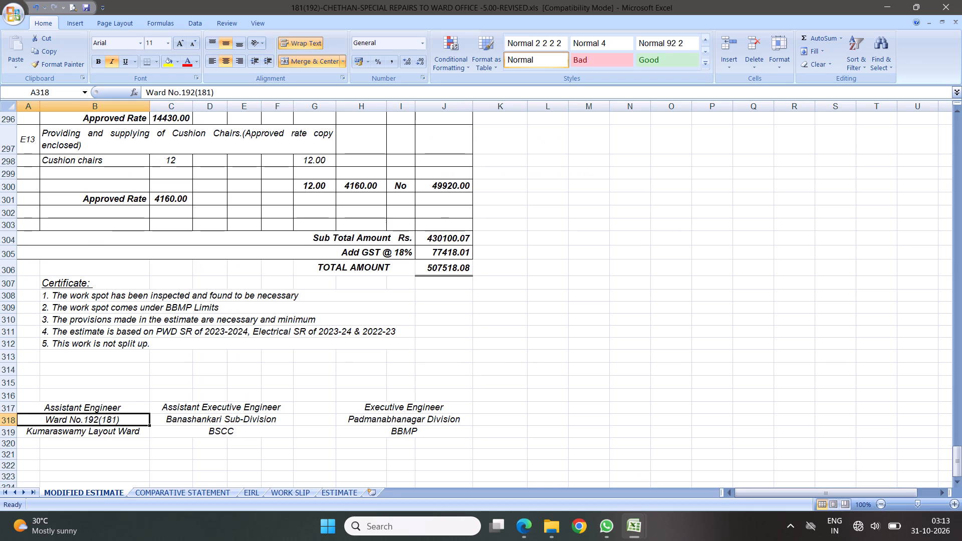
{"action": "left_click", "coordinate": [158, 394]}
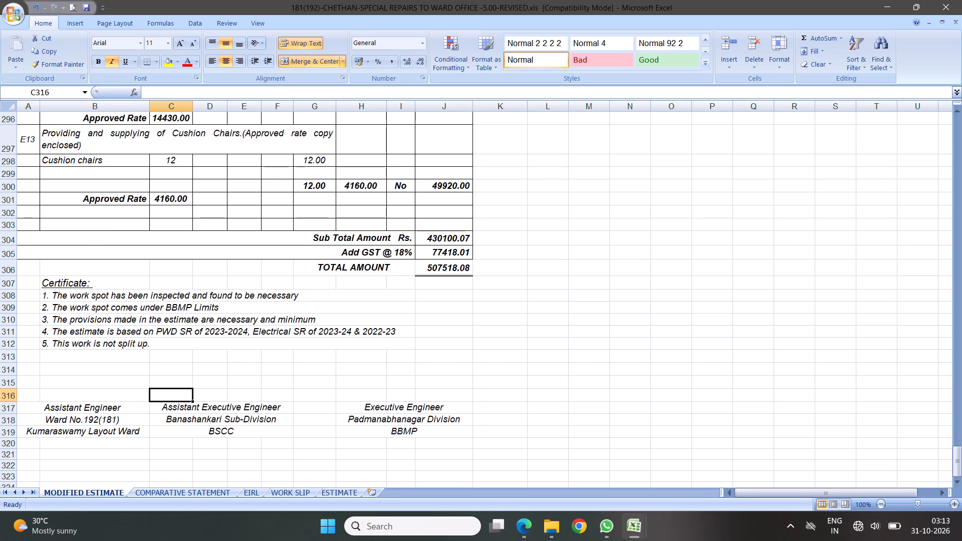
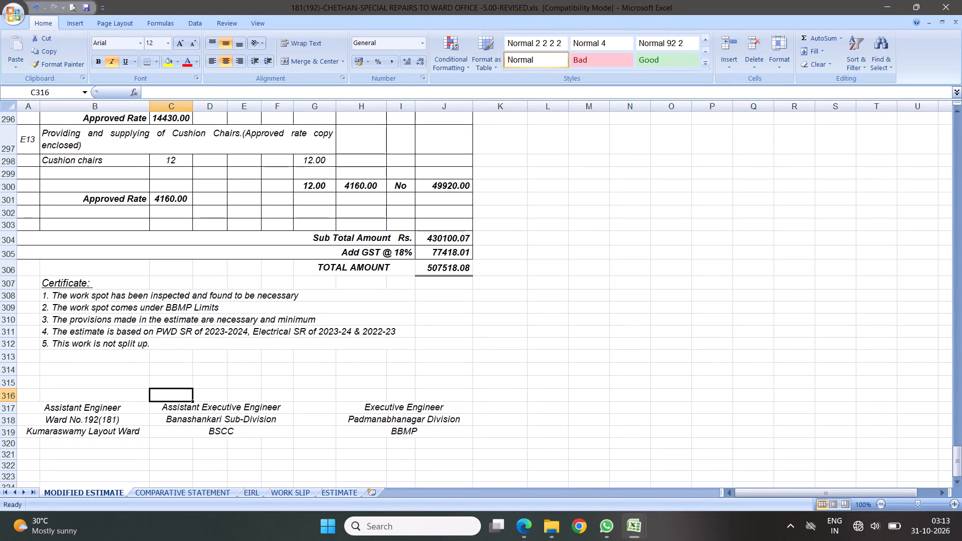
In the comparative statement's signature block, change the Assistant Executive Engineer's office to Banashankari Sub-Division.
{"action": "left_click", "coordinate": [163, 489]}
{"action": "scroll", "coordinate": [323, 420], "scroll_direction": "down", "scroll_amount": 2}
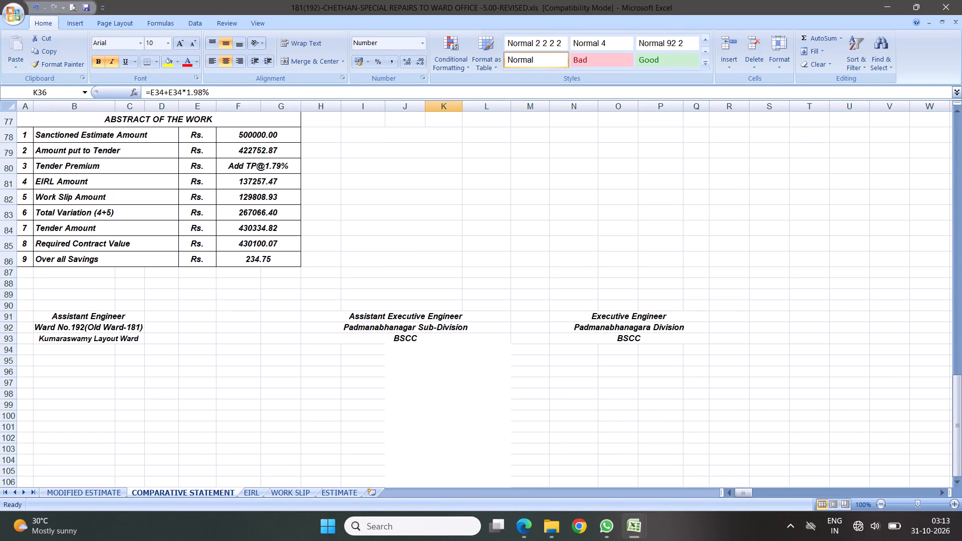
{"action": "double_click", "coordinate": [412, 328]}
{"action": "key", "text": "Right"}
{"action": "key", "text": "BackSpace"}
{"action": "key", "text": "BackSpace"}
{"action": "key", "text": "BackSpace"}
{"action": "key", "text": "BackSpace"}
{"action": "key", "text": "BackSpace"}
{"action": "key", "text": "BackSpace"}
{"action": "key", "text": "BackSpace"}
{"action": "key", "text": "BackSpace"}
{"action": "key", "text": "BackSpace"}
{"action": "key", "text": "BackSpace"}
{"action": "key", "text": "BackSpace"}
{"action": "key", "text": "BackSpace"}
{"action": "key", "text": "BackSpace"}
{"action": "key", "text": "BackSpace"}
{"action": "key", "text": "BackSpace"}
{"action": "key", "text": "BackSpace"}
{"action": "key", "text": "BackSpace"}
{"action": "key", "text": "BackSpace"}
{"action": "key", "text": "BackSpace"}
{"action": "key", "text": "BackSpace"}
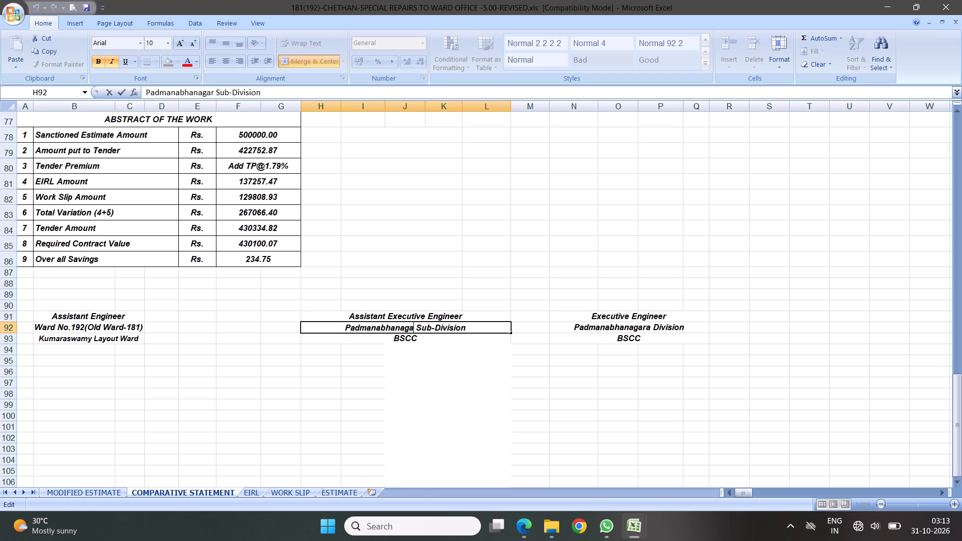
{"action": "type", "text": "Banashankari"}
{"action": "left_click", "coordinate": [540, 378]}
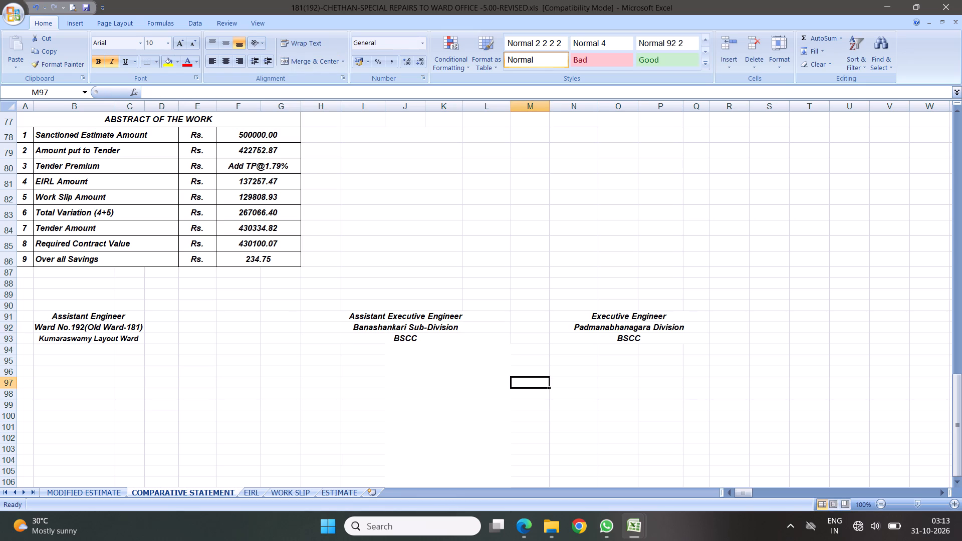
In the EIRL sheet's signature block, change the Assistant Executive Engineer's office to Banashakari Sub-Division.
{"action": "left_click", "coordinate": [251, 491]}
{"action": "scroll", "coordinate": [370, 369], "scroll_direction": "down", "scroll_amount": 3}
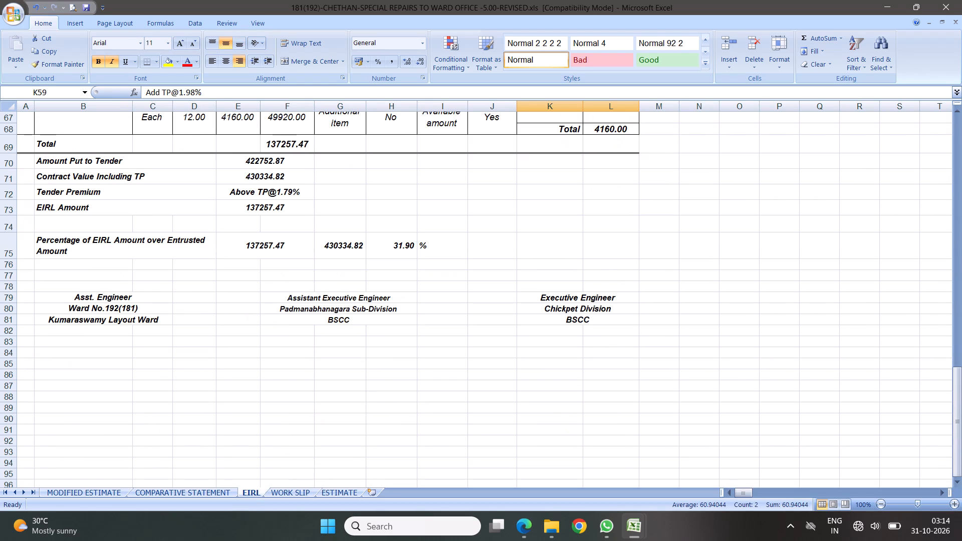
{"action": "double_click", "coordinate": [348, 311]}
{"action": "key", "text": "BackSpace"}
{"action": "key", "text": "BackSpace"}
{"action": "key", "text": "BackSpace"}
{"action": "key", "text": "BackSpace"}
{"action": "key", "text": "BackSpace"}
{"action": "key", "text": "BackSpace"}
{"action": "key", "text": "BackSpace"}
{"action": "key", "text": "BackSpace"}
{"action": "key", "text": "BackSpace"}
{"action": "key", "text": "BackSpace"}
{"action": "key", "text": "BackSpace"}
{"action": "key", "text": "BackSpace"}
{"action": "key", "text": "BackSpace"}
{"action": "key", "text": "BackSpace"}
{"action": "key", "text": "BackSpace"}
{"action": "key", "text": "BackSpace"}
{"action": "key", "text": "BackSpace"}
{"action": "key", "text": "BackSpace"}
{"action": "key", "text": "BackSpace"}
{"action": "key", "text": "BackSpace"}
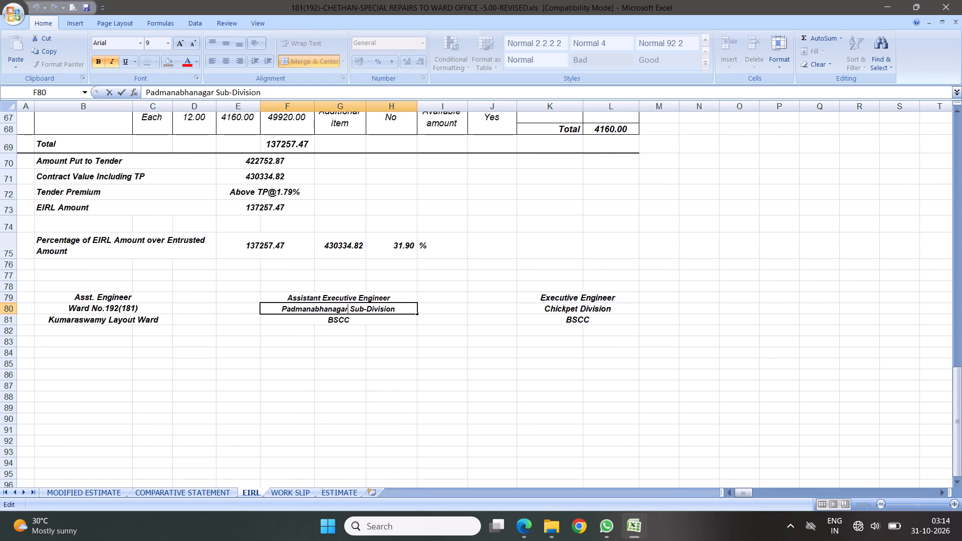
{"action": "type", "text": "Banashakari"}
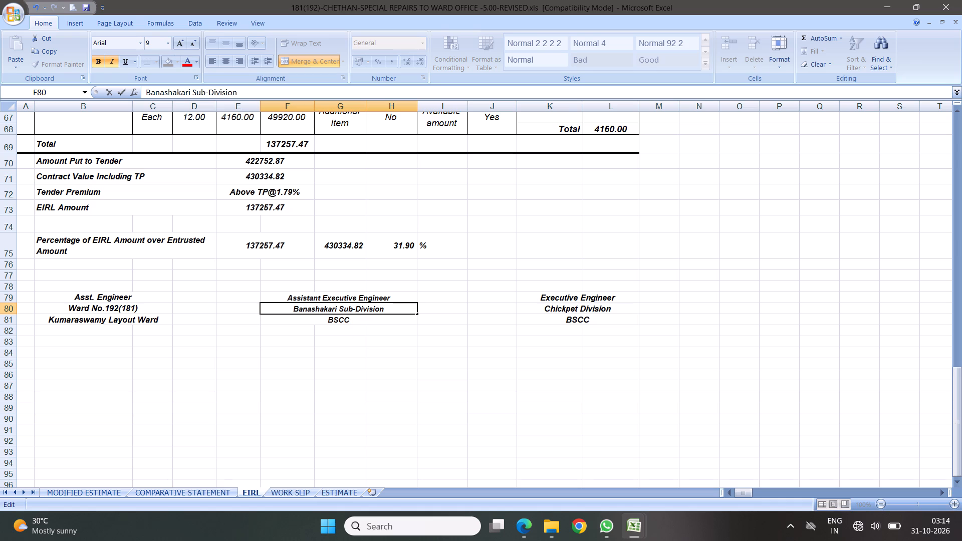
{"action": "left_click", "coordinate": [330, 365]}
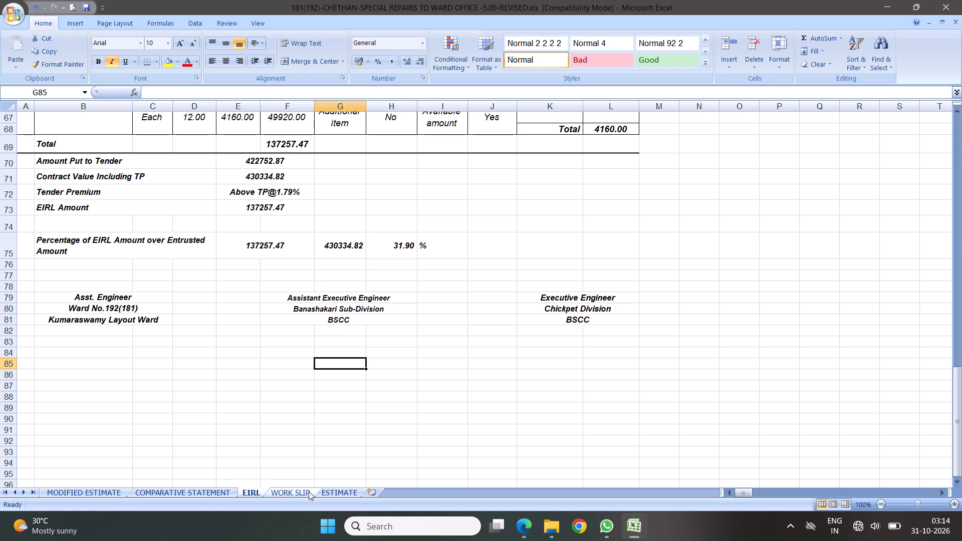
In the work slip's signature block, change the Assistant Executive Engineer's office to Banashankari Sub-Division.
{"action": "left_click", "coordinate": [286, 489]}
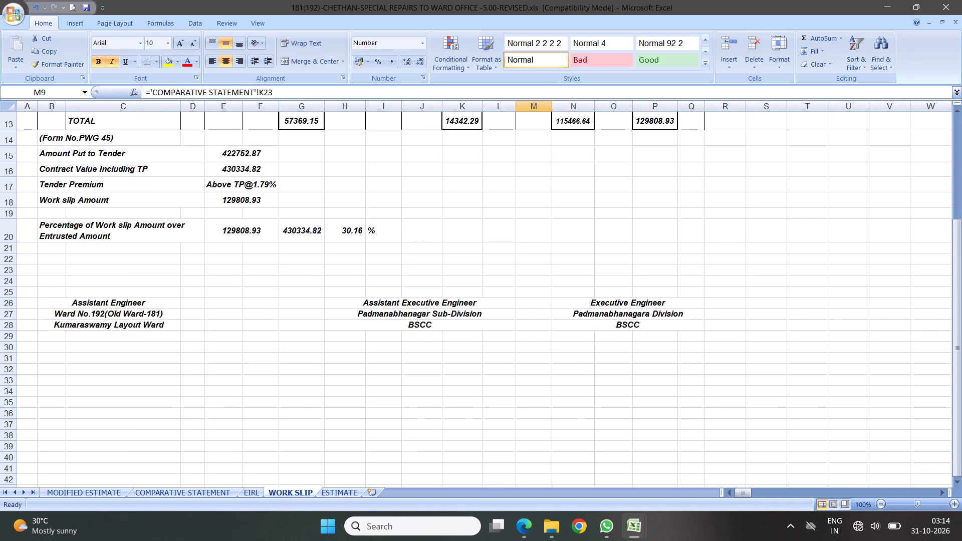
{"action": "double_click", "coordinate": [428, 316]}
{"action": "key", "text": "BackSpace"}
{"action": "key", "text": "BackSpace"}
{"action": "key", "text": "BackSpace"}
{"action": "key", "text": "BackSpace"}
{"action": "key", "text": "BackSpace"}
{"action": "key", "text": "BackSpace"}
{"action": "key", "text": "BackSpace"}
{"action": "key", "text": "BackSpace"}
{"action": "key", "text": "BackSpace"}
{"action": "key", "text": "BackSpace"}
{"action": "key", "text": "BackSpace"}
{"action": "key", "text": "BackSpace"}
{"action": "key", "text": "BackSpace"}
{"action": "key", "text": "BackSpace"}
{"action": "key", "text": "BackSpace"}
{"action": "key", "text": "BackSpace"}
{"action": "key", "text": "BackSpace"}
{"action": "key", "text": "BackSpace"}
{"action": "key", "text": "BackSpace"}
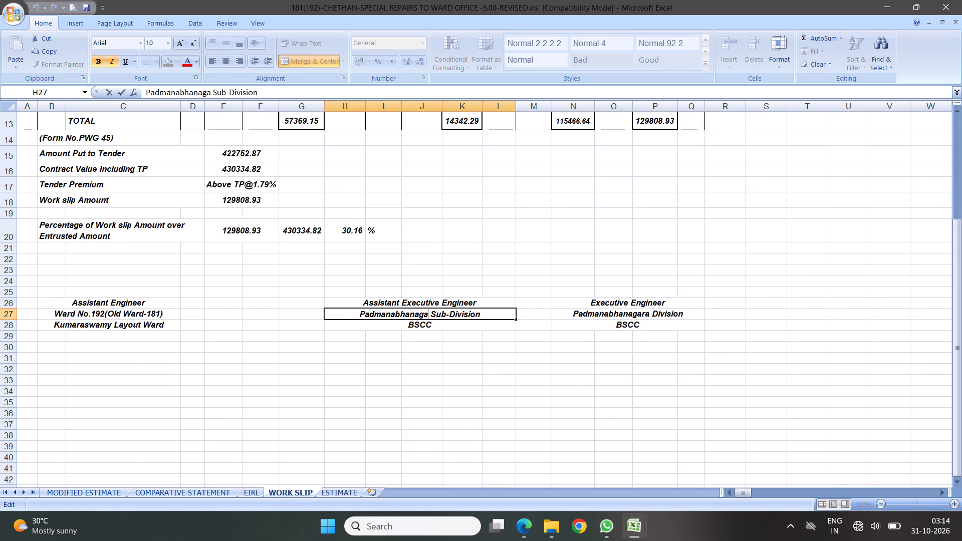
{"action": "type", "text": "Ban"}
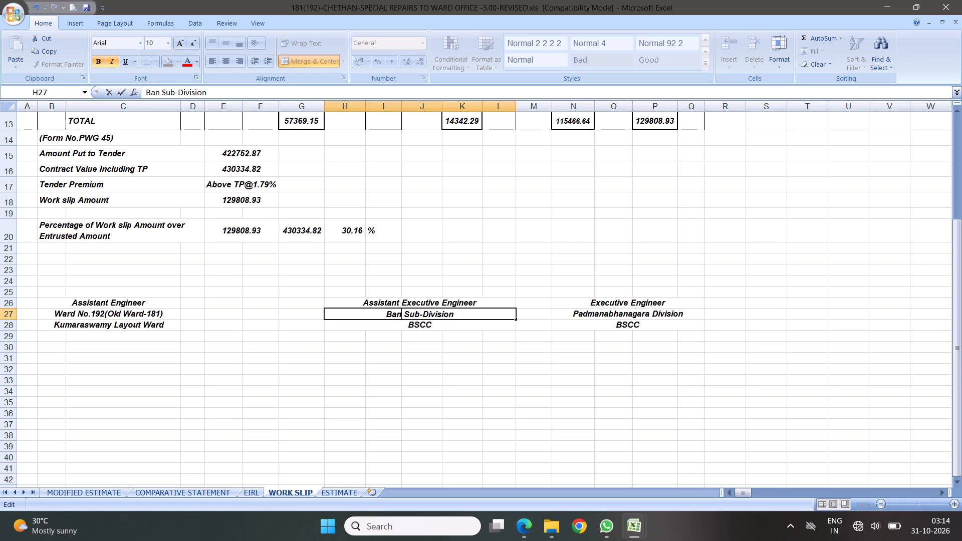
{"action": "key", "text": "BackSpace"}
{"action": "type", "text": "nashankari"}
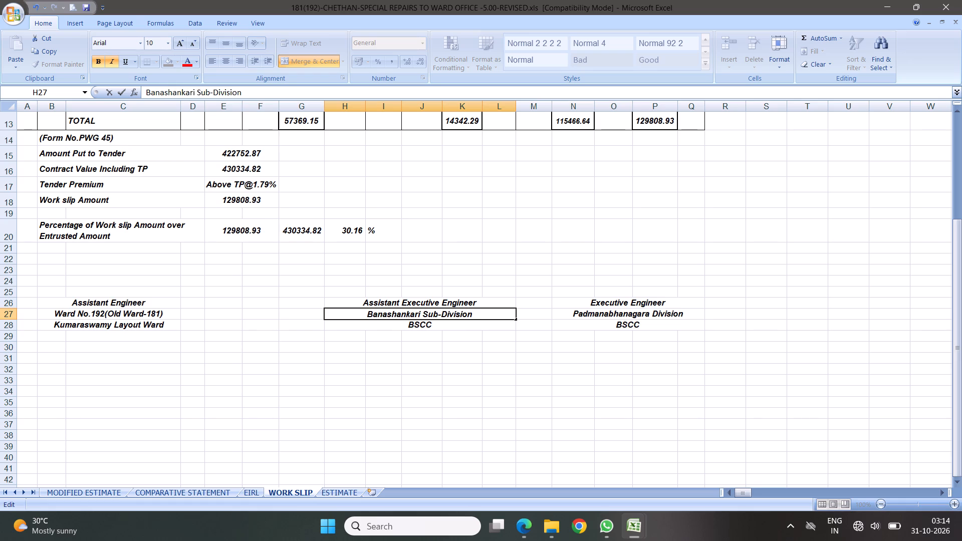
In the EIRL sheet's signature block, change the Executive Engineer's office to Padmanabhanagara Division.
{"action": "left_click", "coordinate": [252, 491]}
{"action": "double_click", "coordinate": [576, 308]}
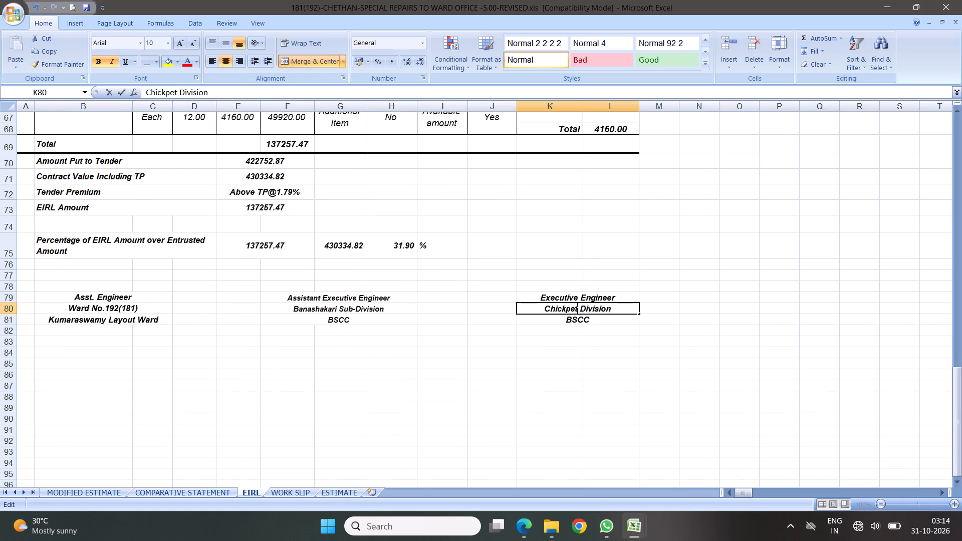
{"action": "key", "text": "BackSpace"}
{"action": "key", "text": "BackSpace"}
{"action": "key", "text": "BackSpace"}
{"action": "key", "text": "BackSpace"}
{"action": "key", "text": "BackSpace"}
{"action": "key", "text": "BackSpace"}
{"action": "key", "text": "BackSpace"}
{"action": "key", "text": "BackSpace"}
{"action": "key", "text": "BackSpace"}
{"action": "key", "text": "BackSpace"}
{"action": "key", "text": "BackSpace"}
{"action": "key", "text": "BackSpace"}
{"action": "key", "text": "BackSpace"}
{"action": "key", "text": "BackSpace"}
{"action": "key", "text": "BackSpace"}
{"action": "type", "text": "Padmanabhanagar"}
{"action": "key", "text": "a"}
{"action": "left_click", "coordinate": [518, 357]}
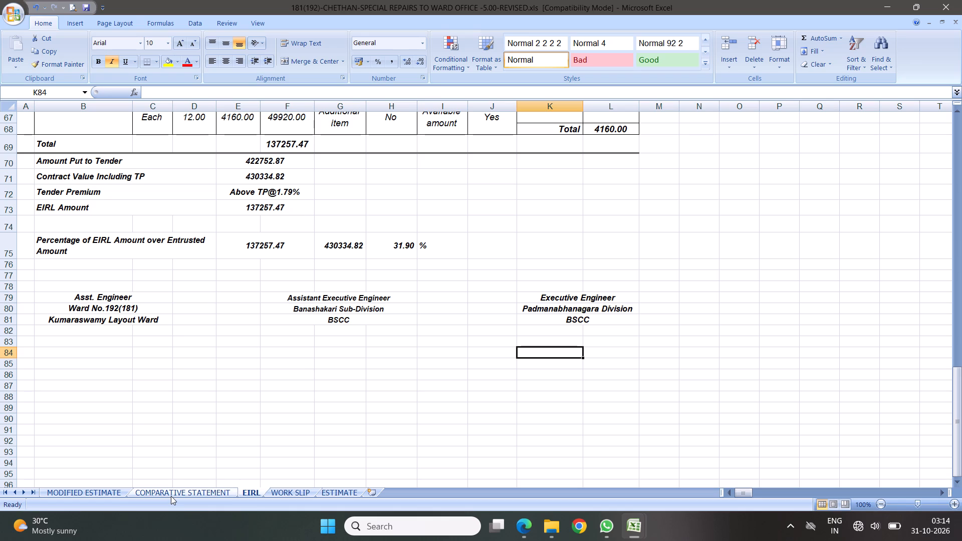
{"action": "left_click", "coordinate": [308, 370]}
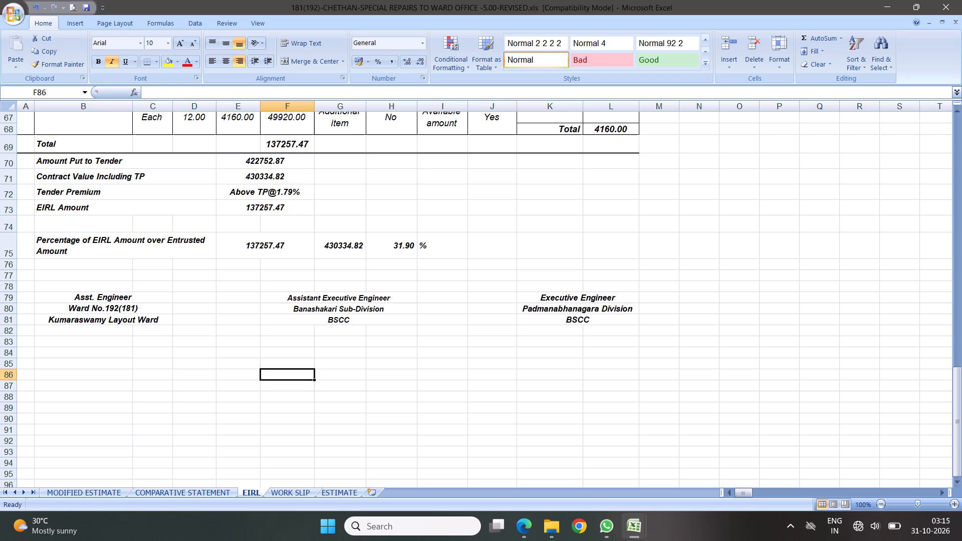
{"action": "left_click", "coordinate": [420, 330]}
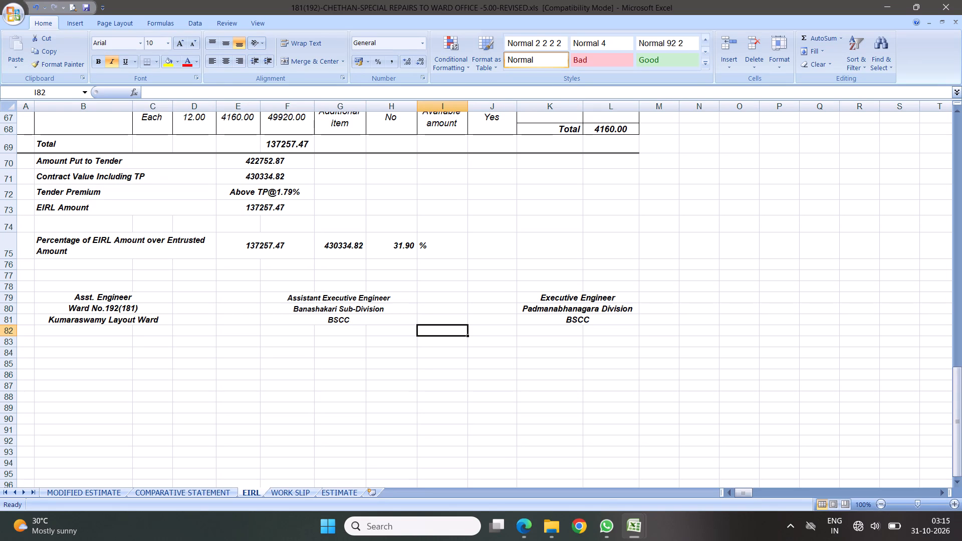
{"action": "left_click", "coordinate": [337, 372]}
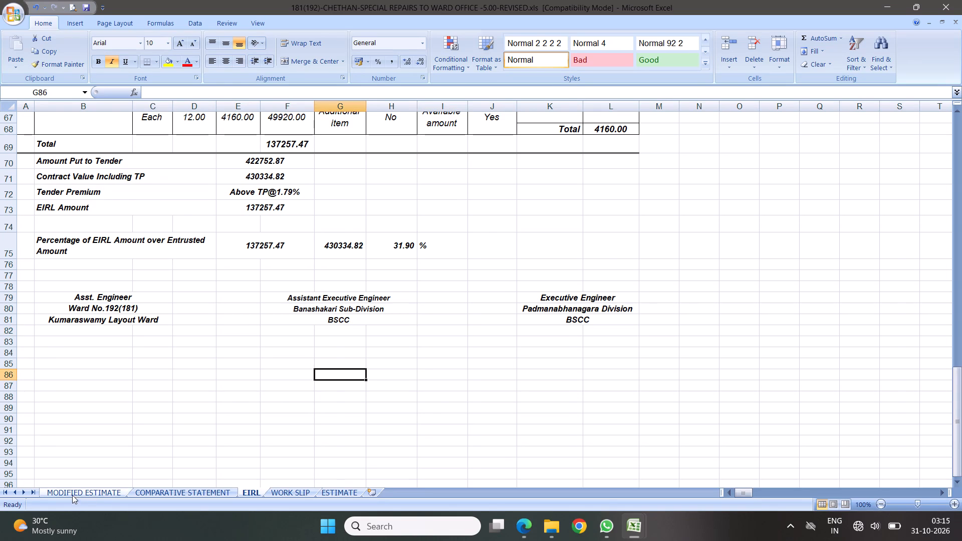
Replace BBMP with BSCC beneath the Executive Engineer's division in the modified estimate's signature block.
{"action": "left_click", "coordinate": [75, 492]}
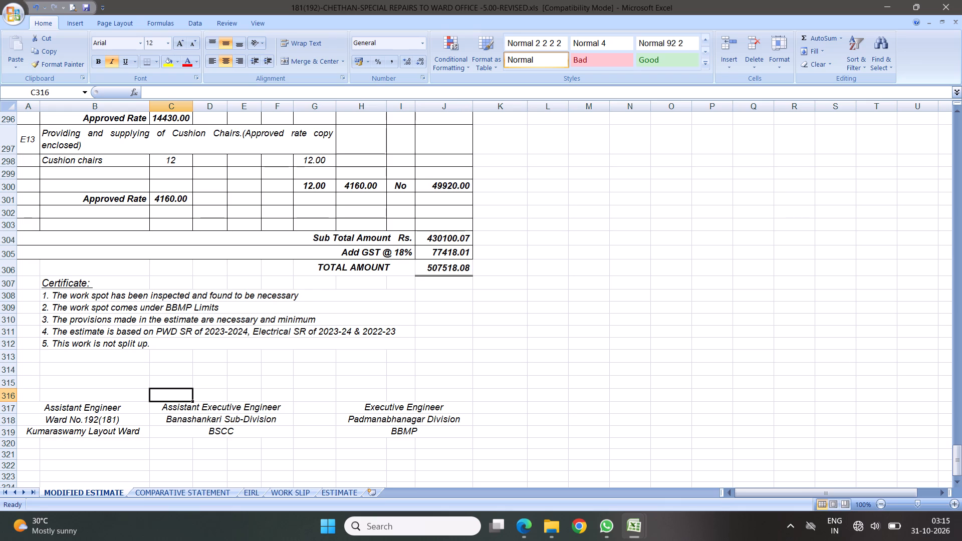
{"action": "left_click", "coordinate": [418, 433]}
{"action": "type", "text": "BSCC"}
{"action": "left_click", "coordinate": [160, 353]}
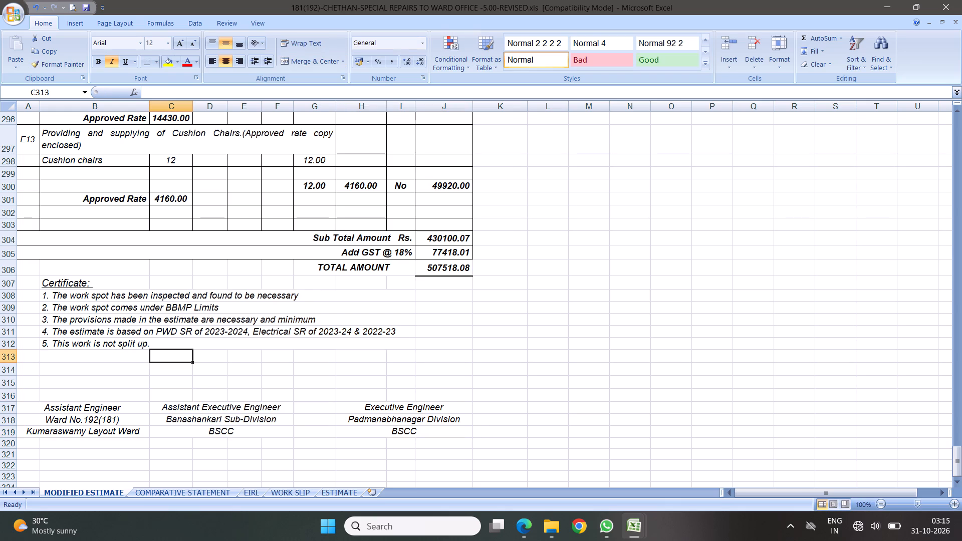
Check the signature blocks of the comparative statement, EIRL and work slip sheets, and the work slip's heading.
{"action": "left_click", "coordinate": [176, 492]}
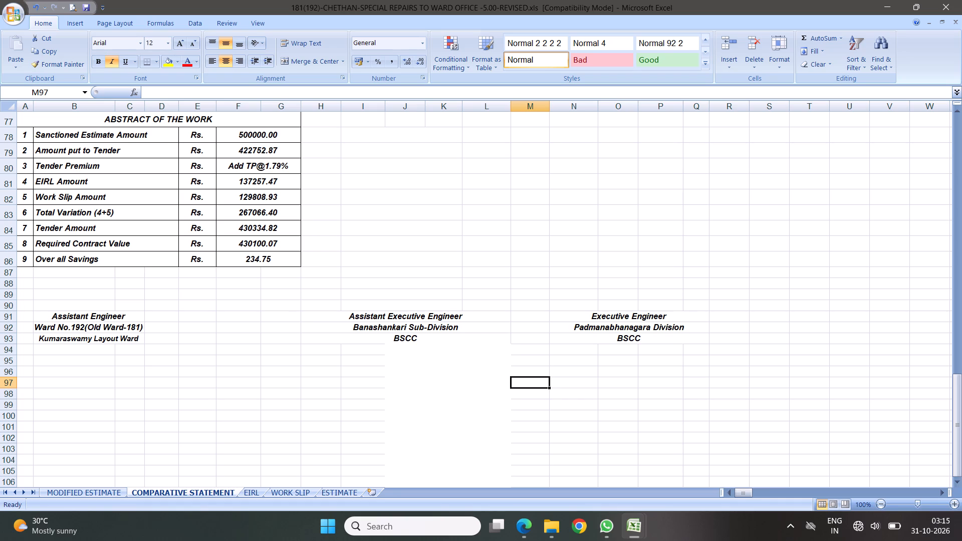
{"action": "left_click", "coordinate": [255, 487]}
{"action": "left_click", "coordinate": [247, 492]}
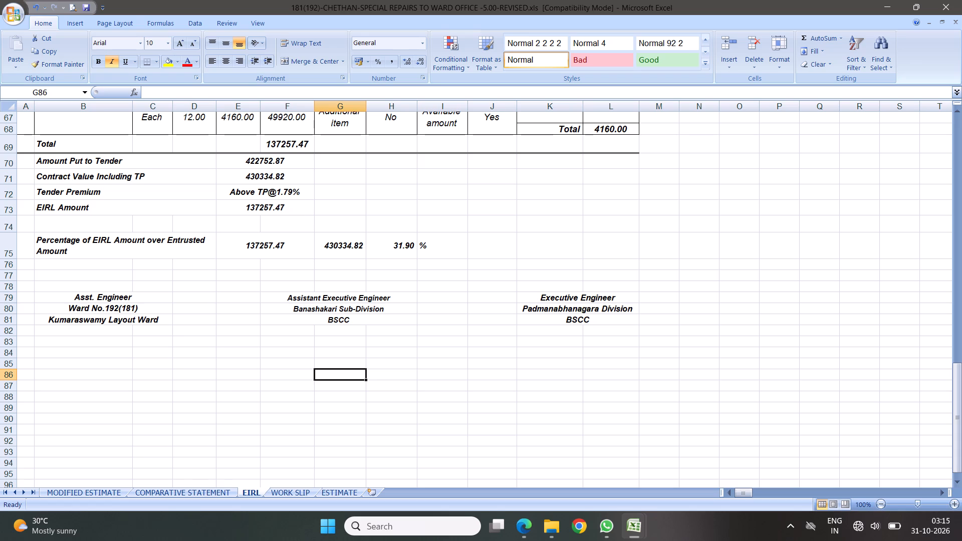
{"action": "left_click", "coordinate": [290, 492]}
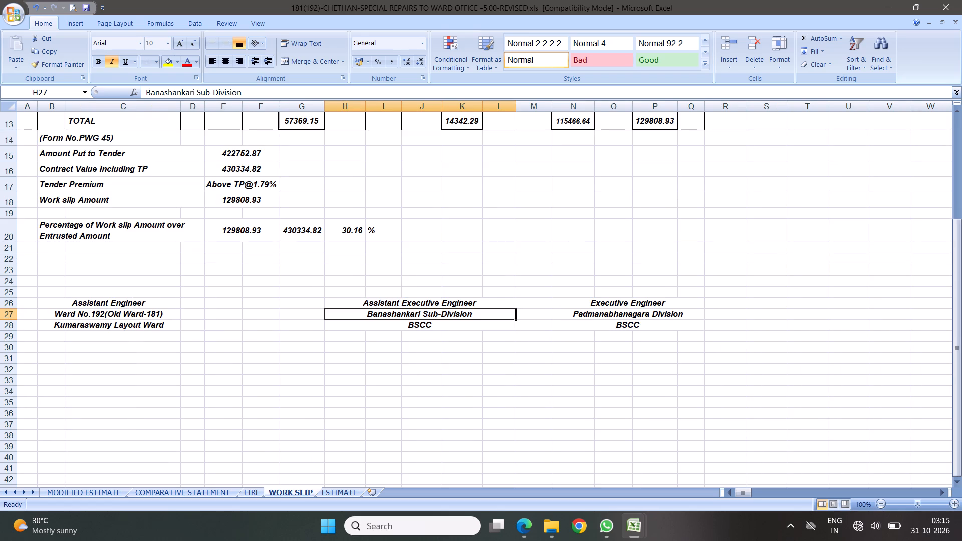
{"action": "scroll", "coordinate": [467, 362], "scroll_direction": "up", "scroll_amount": 4}
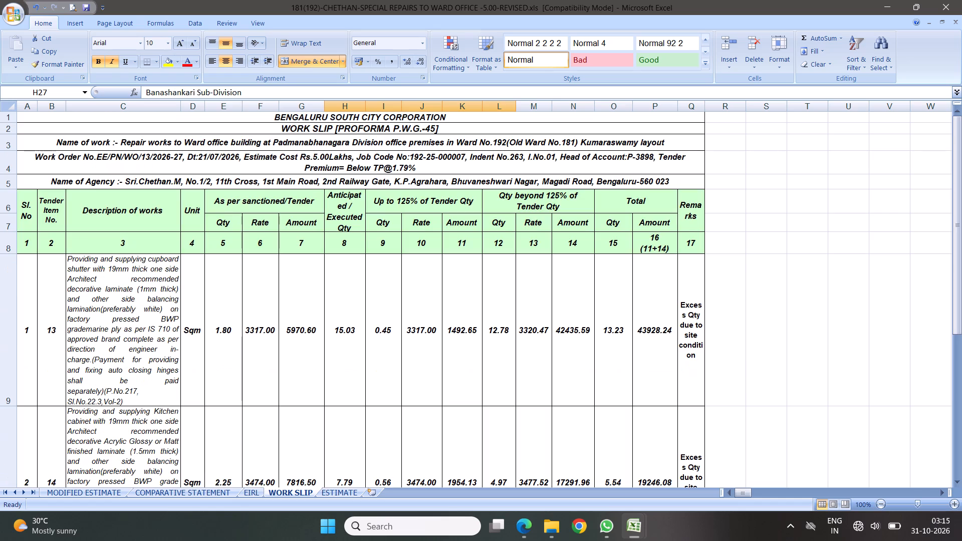
{"action": "scroll", "coordinate": [475, 367], "scroll_direction": "down", "scroll_amount": 4}
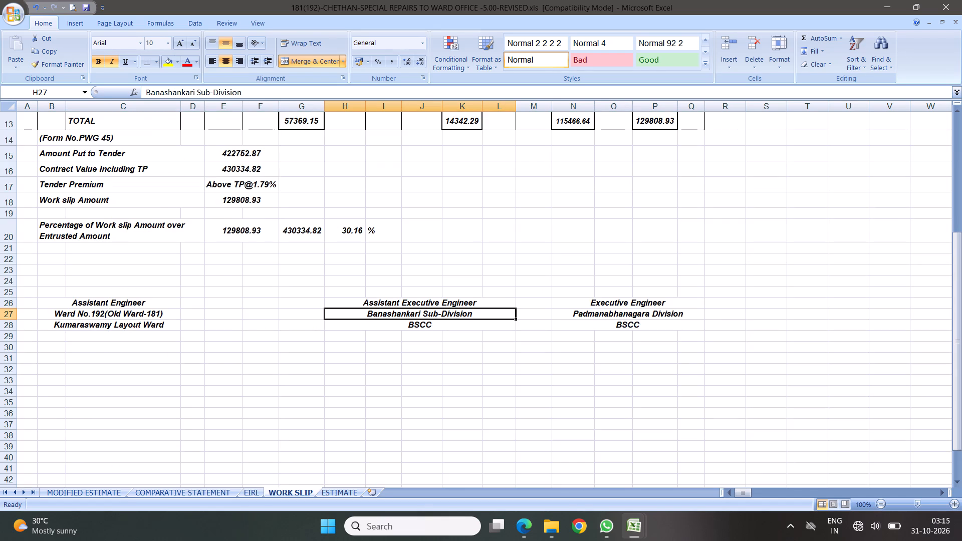
Review the comparative statement's EIRL items, totals and abstract of the work against the modified estimate's closing amounts.
{"action": "left_click", "coordinate": [170, 492]}
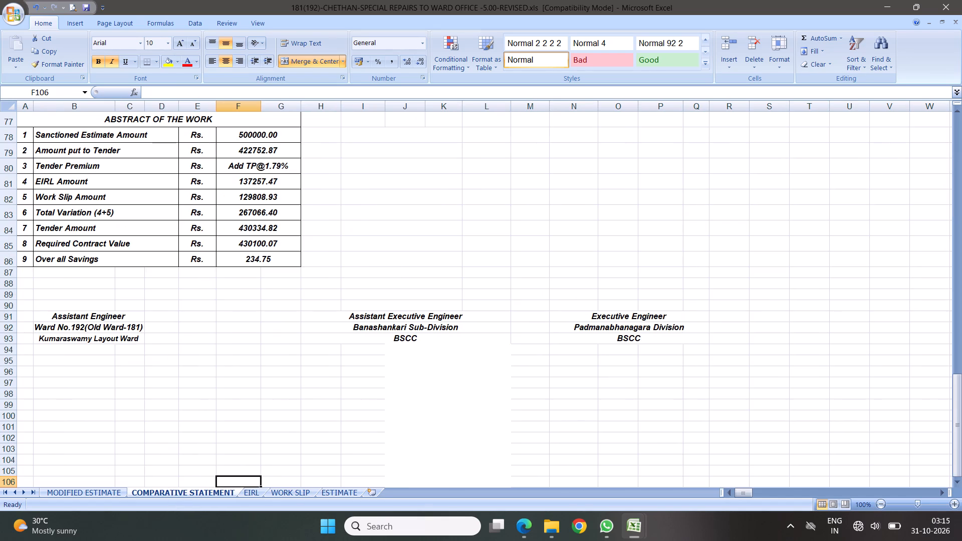
{"action": "scroll", "coordinate": [466, 386], "scroll_direction": "up", "scroll_amount": 3}
{"action": "scroll", "coordinate": [466, 375], "scroll_direction": "down", "scroll_amount": 2}
{"action": "scroll", "coordinate": [465, 334], "scroll_direction": "up", "scroll_amount": 1}
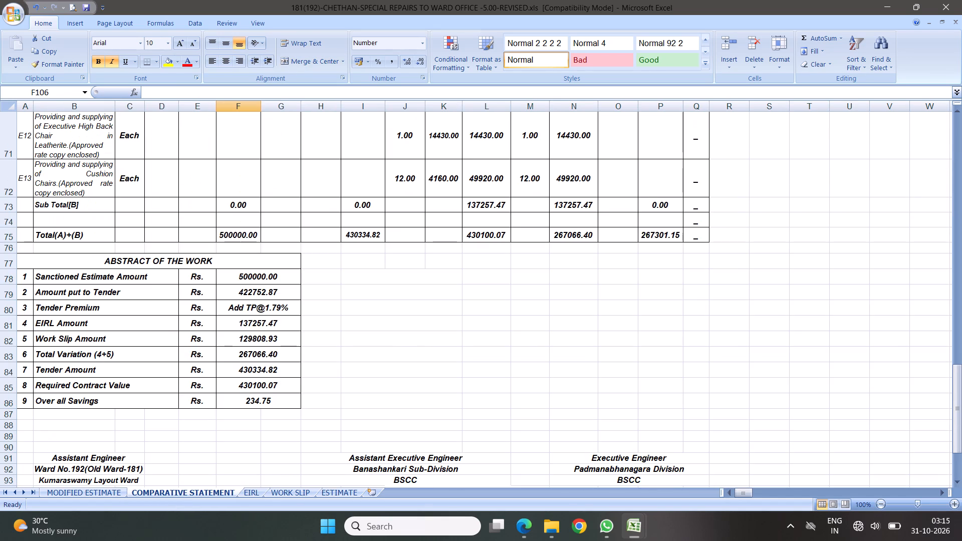
{"action": "scroll", "coordinate": [365, 324], "scroll_direction": "up", "scroll_amount": 1}
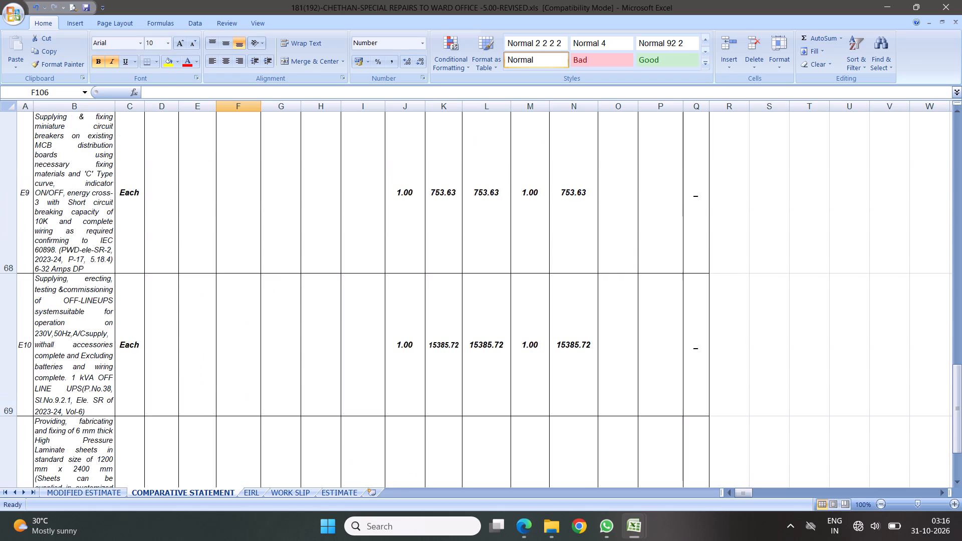
{"action": "scroll", "coordinate": [365, 324], "scroll_direction": "up", "scroll_amount": 4}
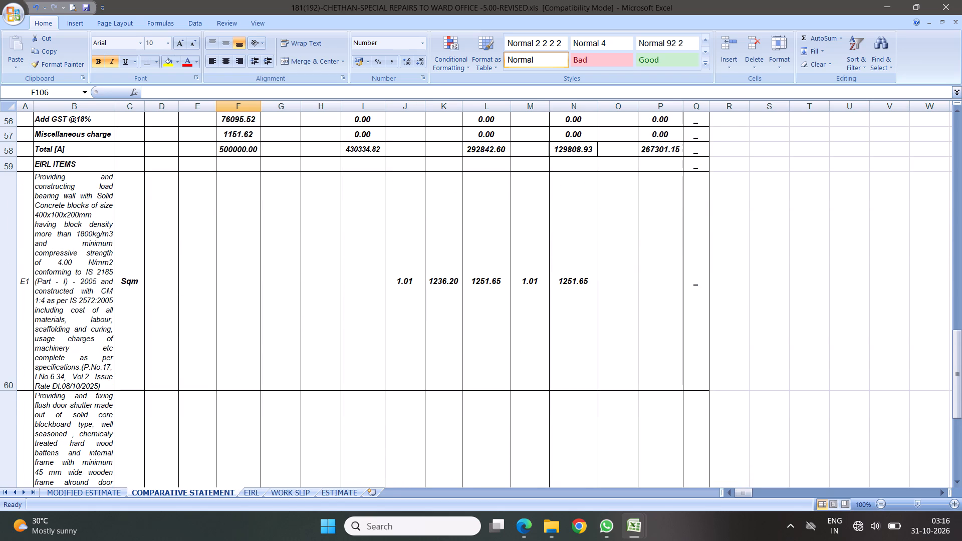
{"action": "scroll", "coordinate": [437, 380], "scroll_direction": "down", "scroll_amount": 2}
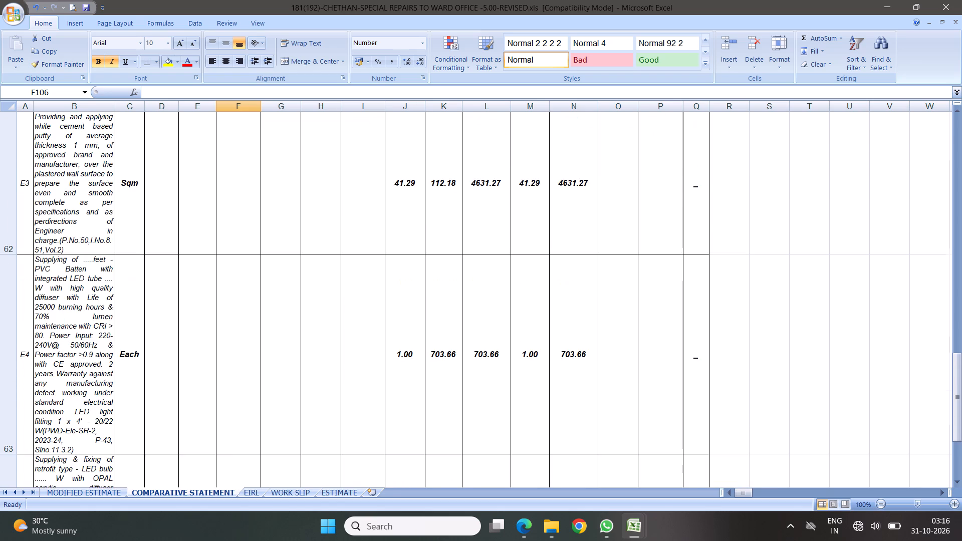
{"action": "scroll", "coordinate": [443, 329], "scroll_direction": "down", "scroll_amount": 4}
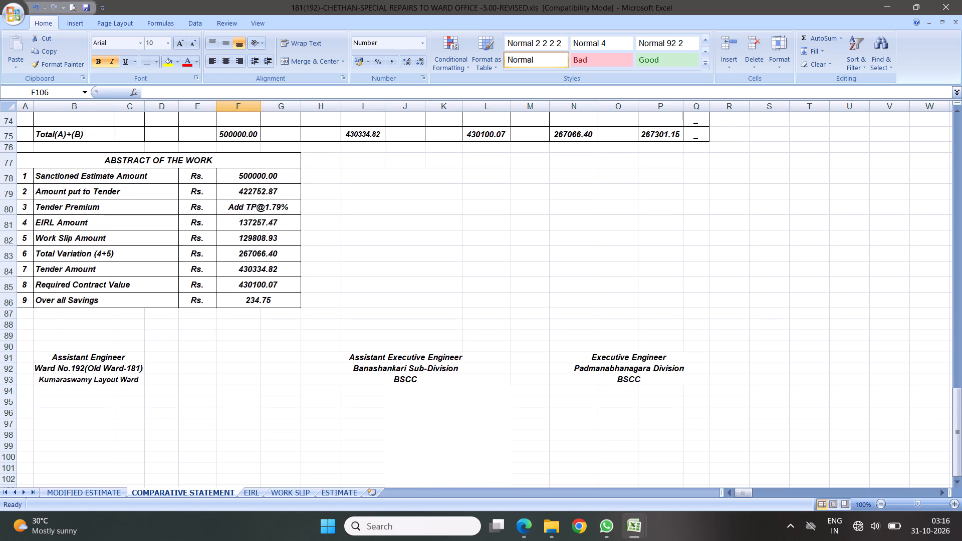
{"action": "scroll", "coordinate": [447, 285], "scroll_direction": "up", "scroll_amount": 1}
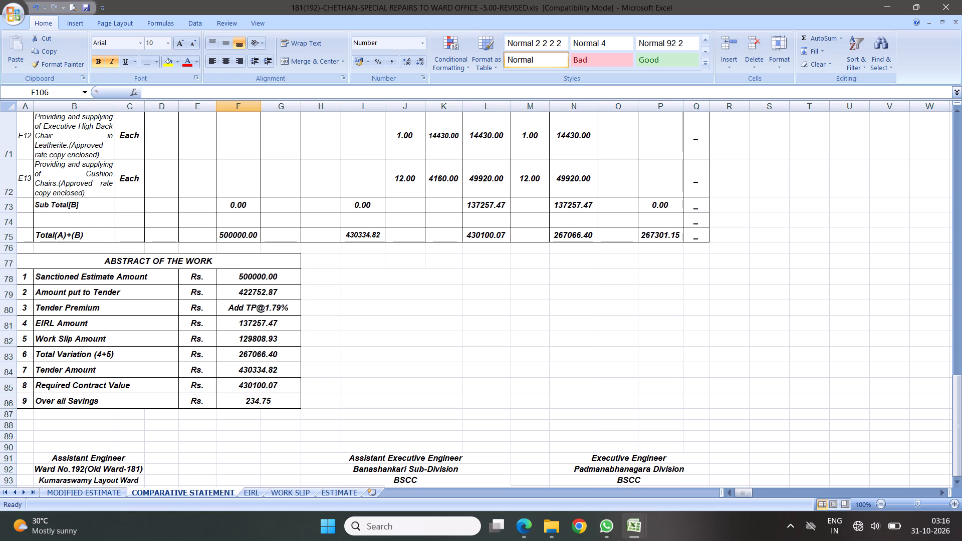
{"action": "left_click", "coordinate": [104, 492]}
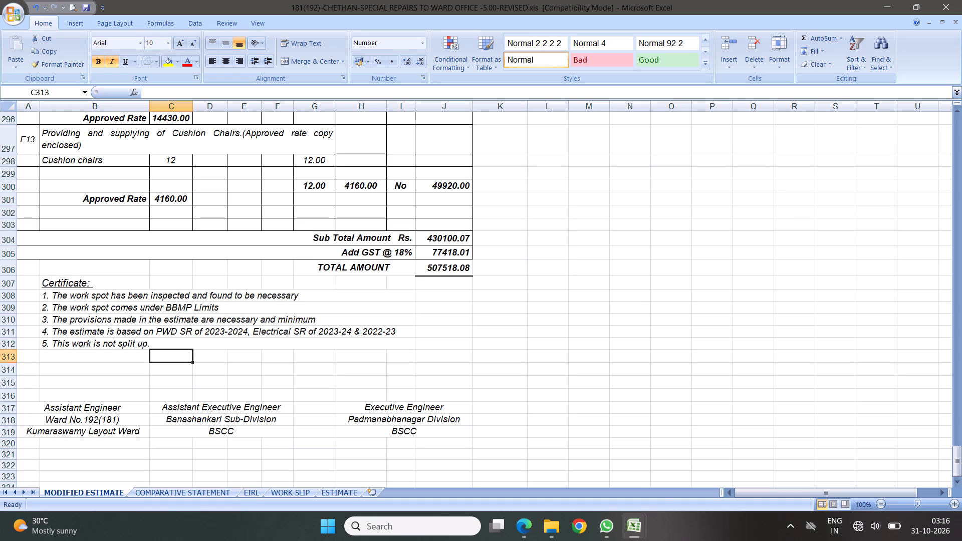
{"action": "left_click", "coordinate": [168, 493]}
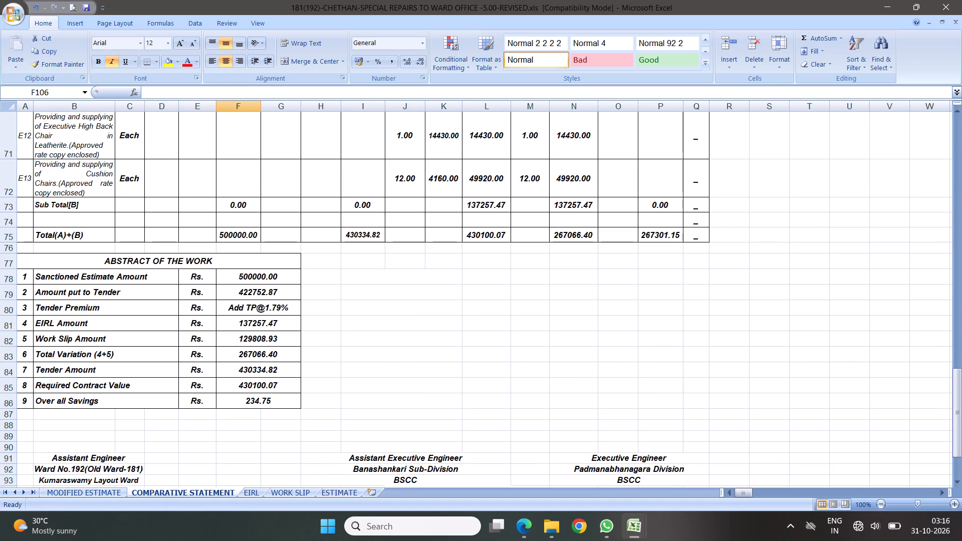
Beside the comparative statement's abstract, enter the check formula =I75-L75 in cell I79 from the Total(A)+(B) row.
{"action": "left_click", "coordinate": [411, 298]}
{"action": "key", "text": "equal"}
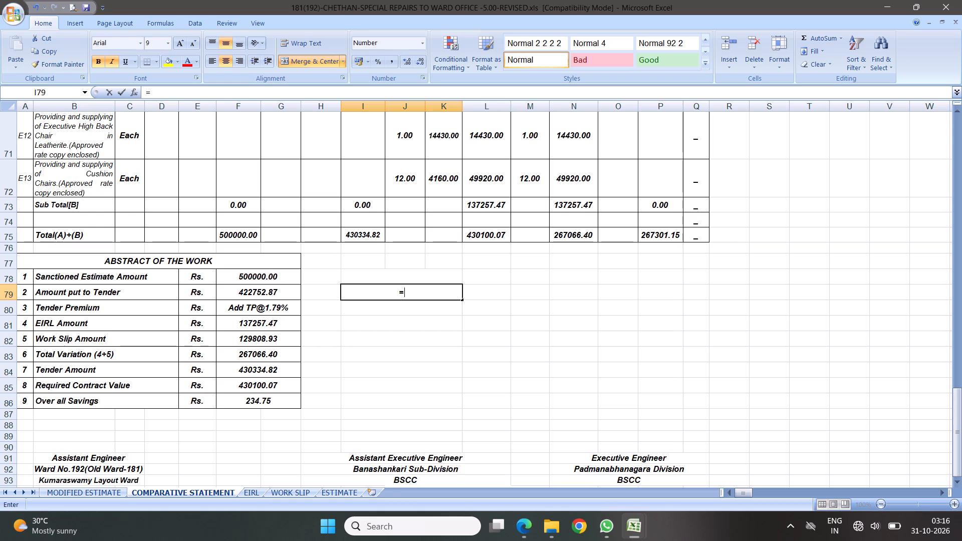
{"action": "left_click", "coordinate": [363, 234]}
{"action": "key", "text": "minus"}
{"action": "left_click", "coordinate": [482, 235]}
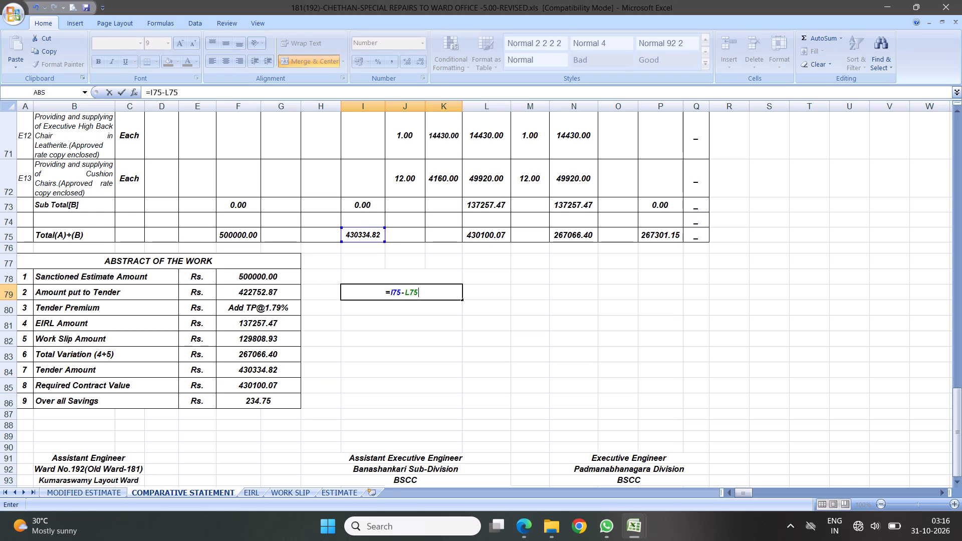
{"action": "key", "text": "Return"}
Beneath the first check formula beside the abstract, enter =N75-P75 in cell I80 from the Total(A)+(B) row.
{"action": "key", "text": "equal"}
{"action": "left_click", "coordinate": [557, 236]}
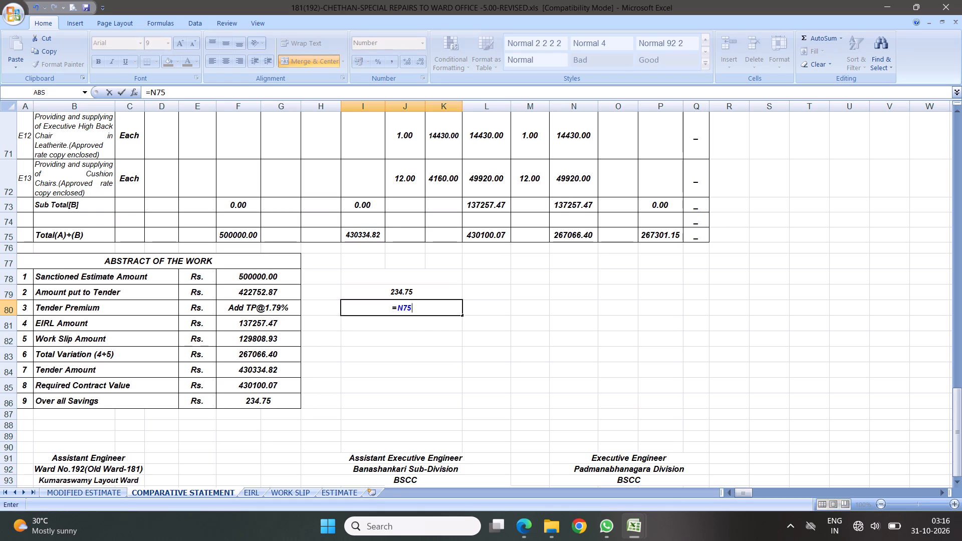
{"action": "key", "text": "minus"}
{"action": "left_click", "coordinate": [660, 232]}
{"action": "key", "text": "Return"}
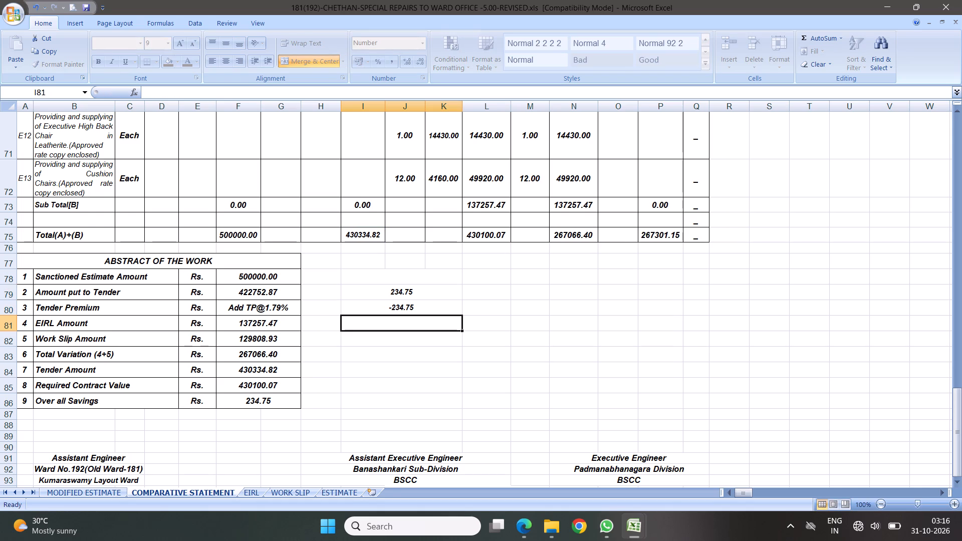
Clear both check formulas in cells I79 and I80 beside the abstract of the work.
{"action": "left_click_drag", "start_coordinate": [398, 290], "coordinate": [396, 309]}
{"action": "key", "text": "Delete"}
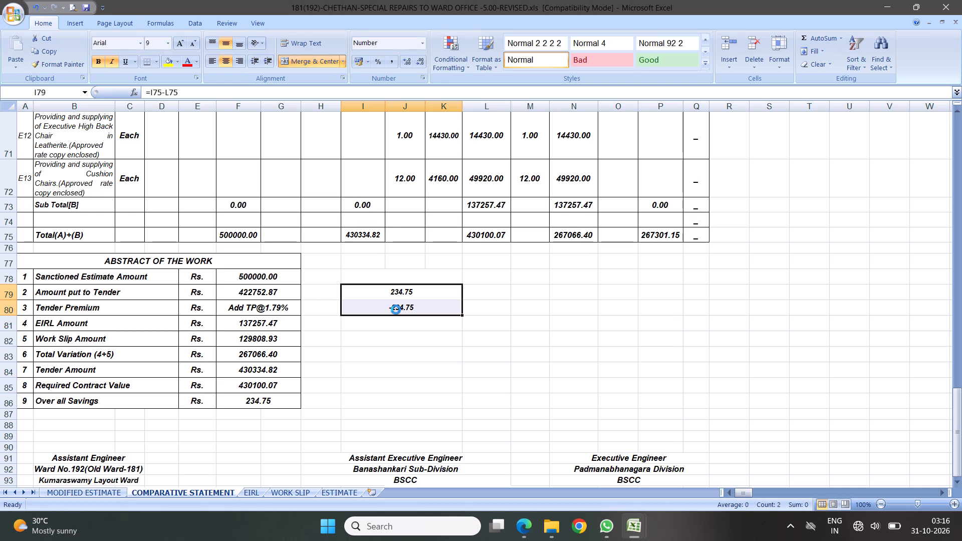
{"action": "left_click", "coordinate": [557, 334]}
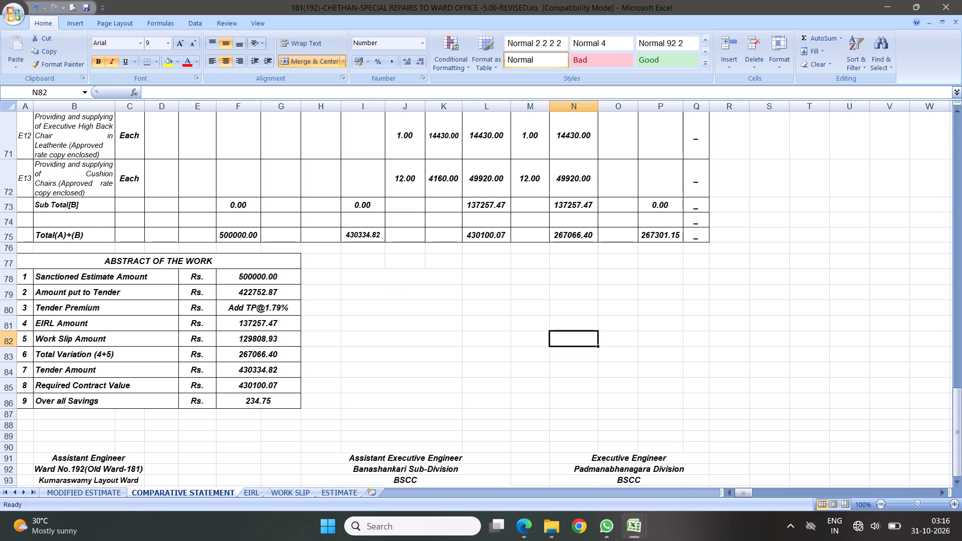
Preview the comparative statement's printout and inspect the last page's totals, abstract of the work and signature block.
{"action": "scroll", "coordinate": [409, 328], "scroll_direction": "down", "scroll_amount": 2}
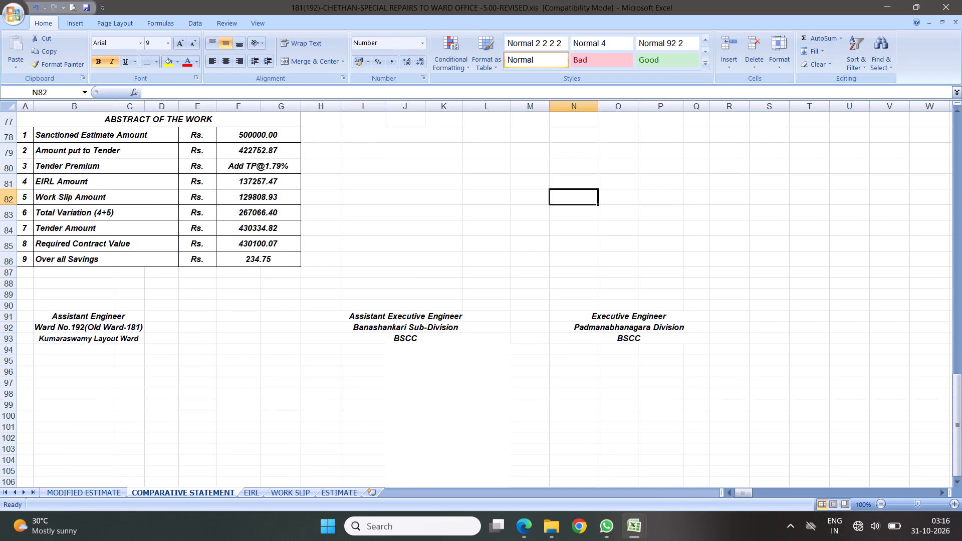
{"action": "left_click_drag", "start_coordinate": [956, 399], "coordinate": [956, 398]}
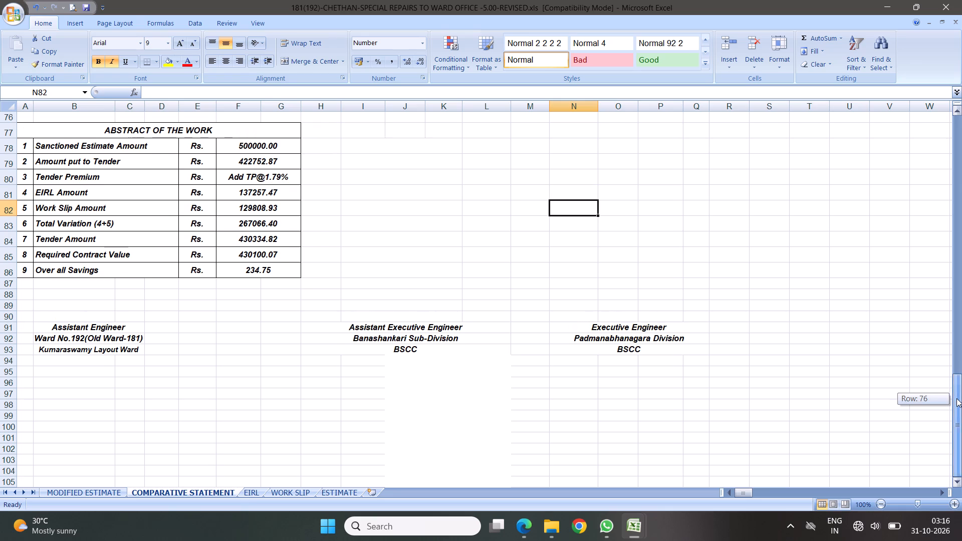
{"action": "left_click_drag", "start_coordinate": [956, 398], "coordinate": [939, 61]}
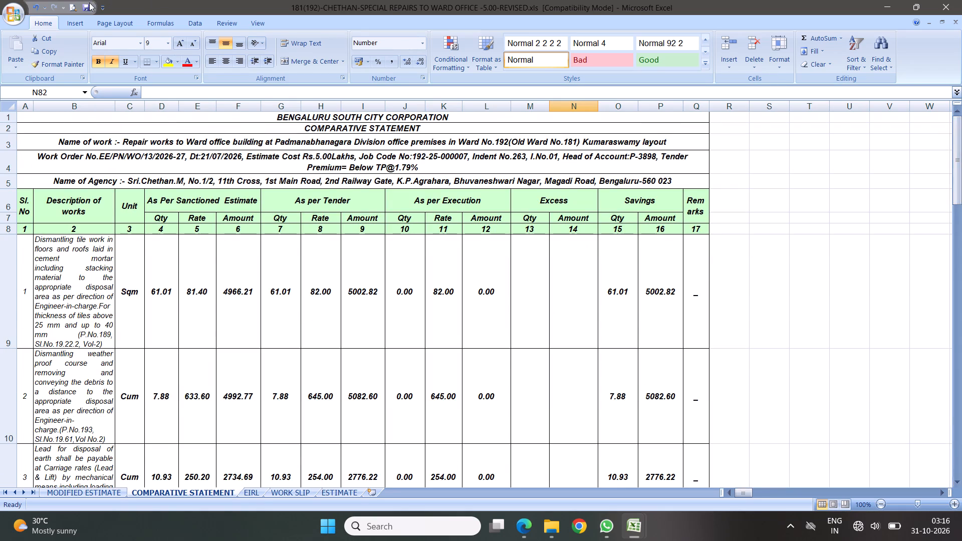
{"action": "left_click", "coordinate": [73, 7]}
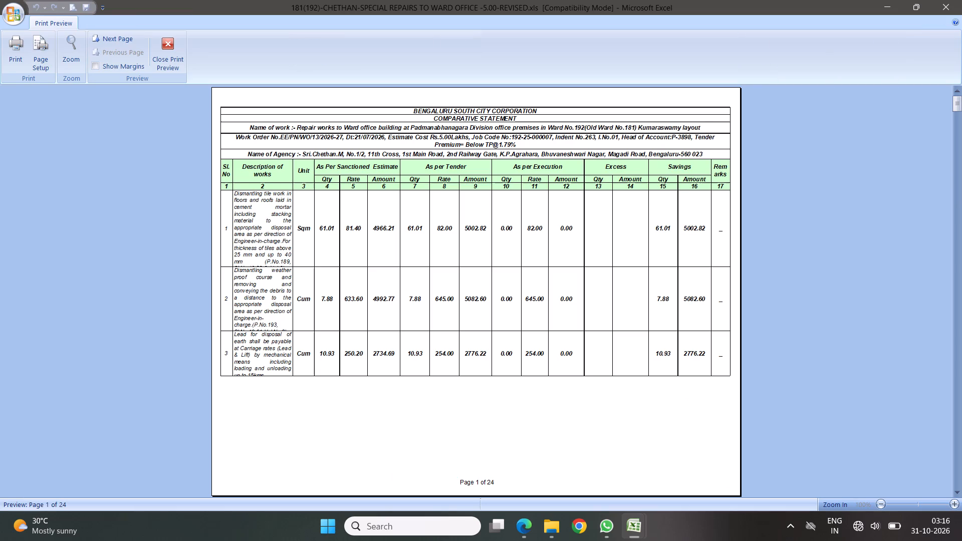
{"action": "scroll", "coordinate": [517, 251], "scroll_direction": "down", "scroll_amount": 20}
{"action": "scroll", "coordinate": [517, 251], "scroll_direction": "down", "scroll_amount": 12}
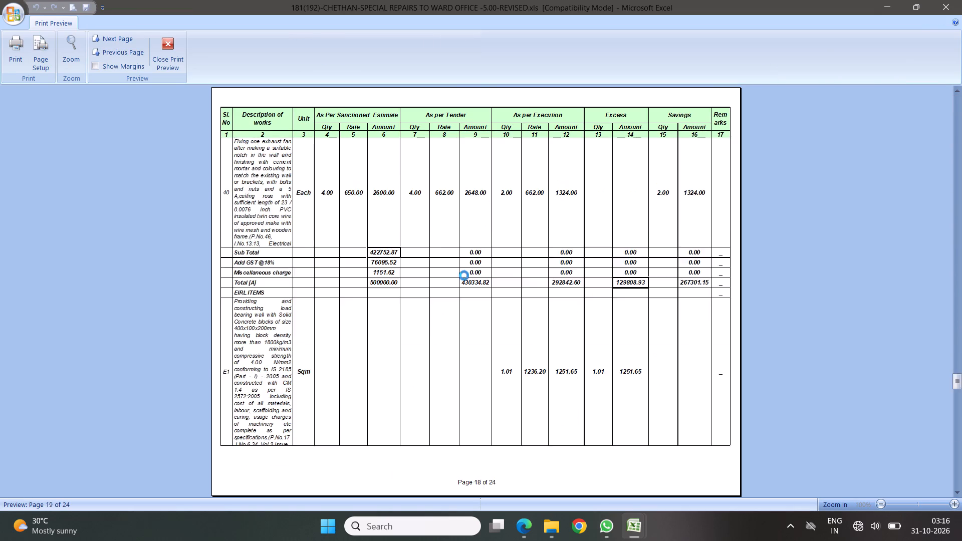
{"action": "scroll", "coordinate": [464, 276], "scroll_direction": "down", "scroll_amount": 13}
{"action": "left_click", "coordinate": [354, 185]}
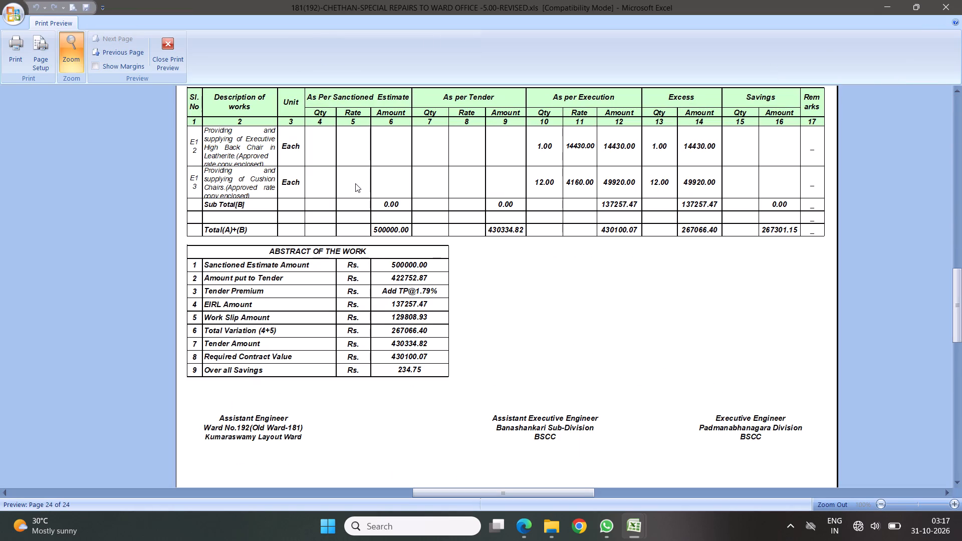
{"action": "left_click", "coordinate": [410, 169]}
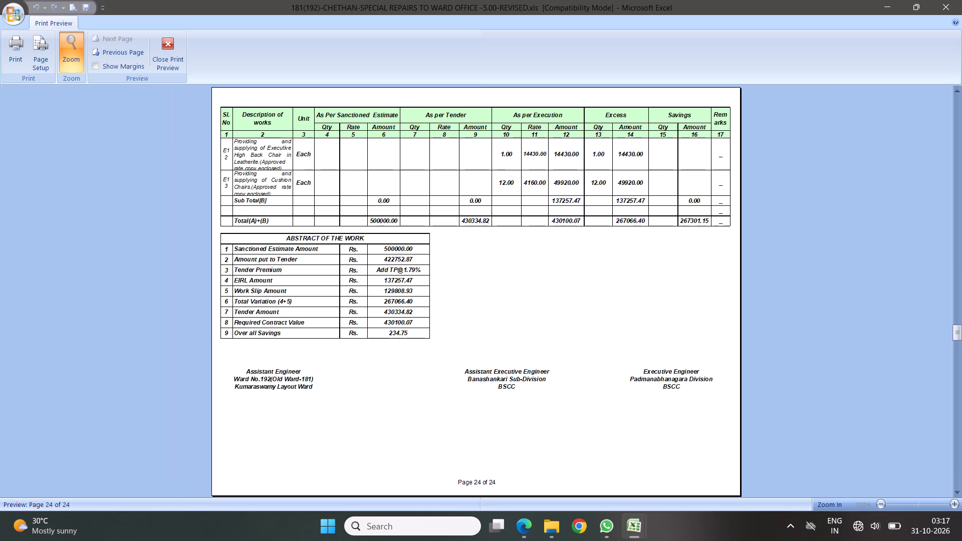
{"action": "key", "text": "Escape"}
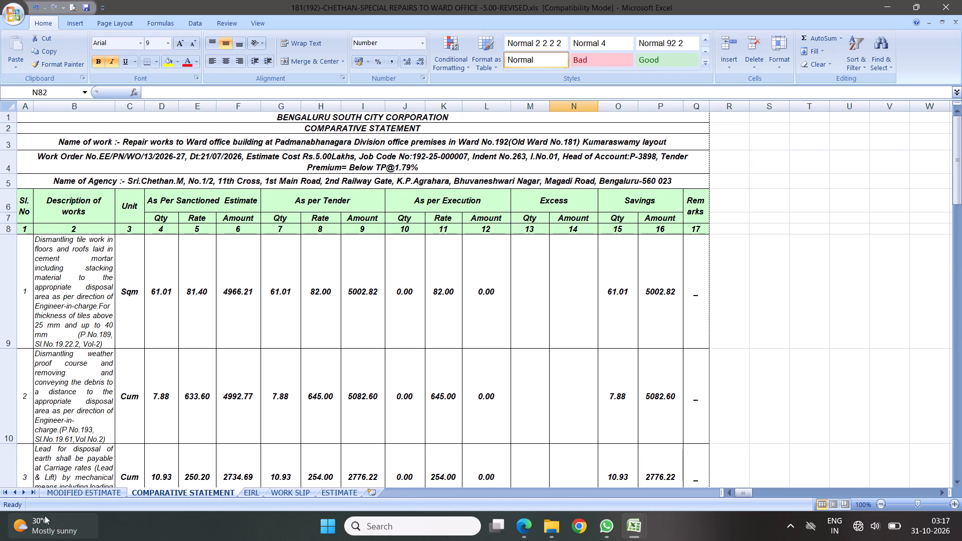
Preview the modified estimate's printout and check its pages through to the closing amounts, certificate and signature block.
{"action": "left_click", "coordinate": [94, 491]}
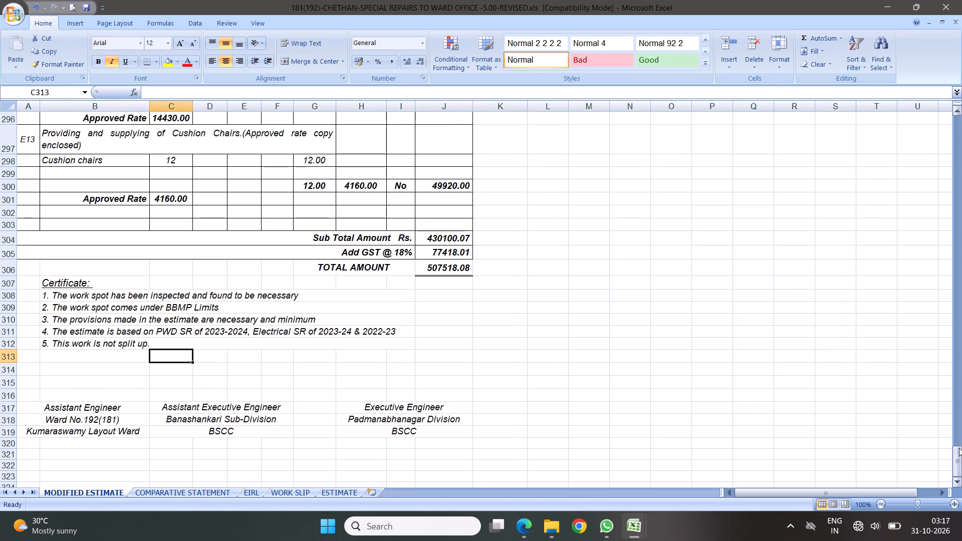
{"action": "left_click_drag", "start_coordinate": [958, 457], "coordinate": [961, 0]}
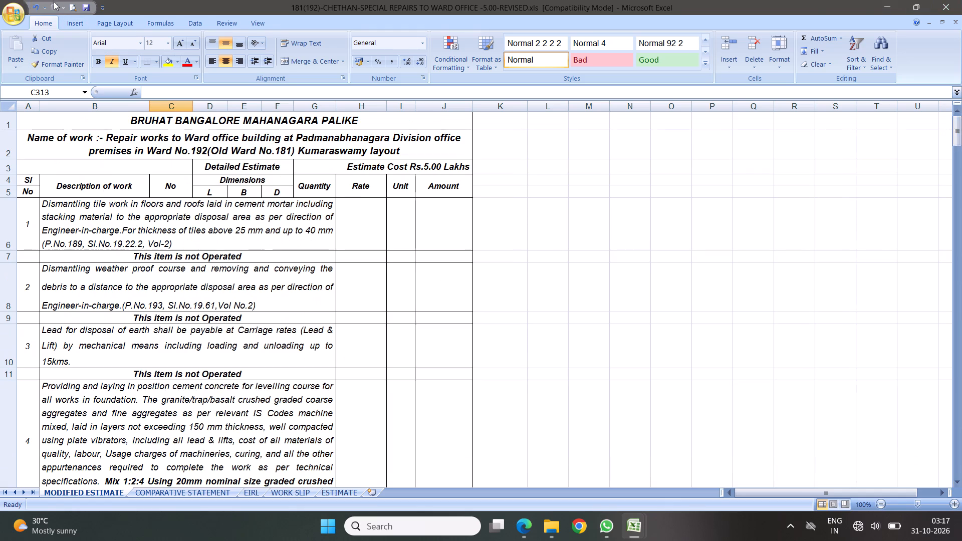
{"action": "left_click", "coordinate": [74, 3]}
{"action": "scroll", "coordinate": [401, 276], "scroll_direction": "down", "scroll_amount": 6}
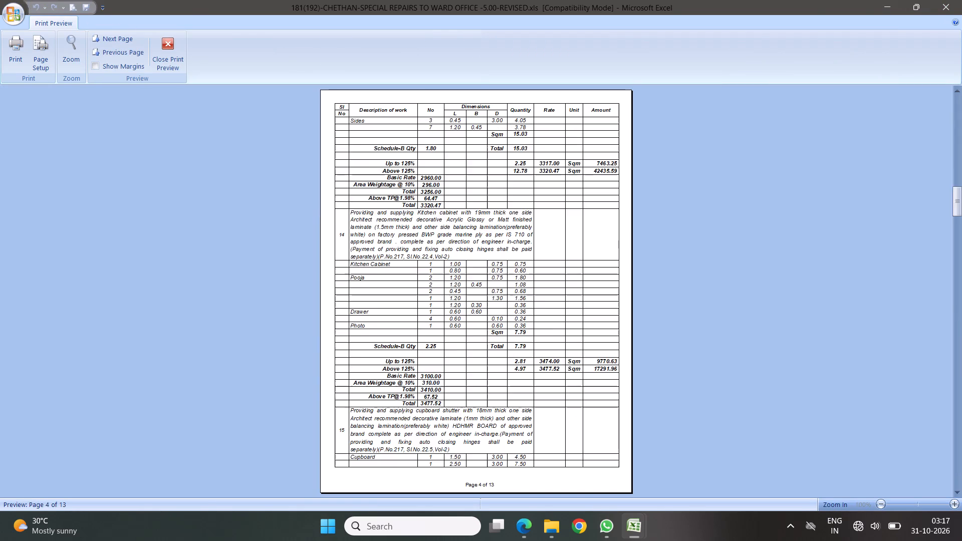
{"action": "scroll", "coordinate": [402, 269], "scroll_direction": "down", "scroll_amount": 19}
{"action": "scroll", "coordinate": [400, 279], "scroll_direction": "up", "scroll_amount": 1}
{"action": "scroll", "coordinate": [400, 279], "scroll_direction": "down", "scroll_amount": 12}
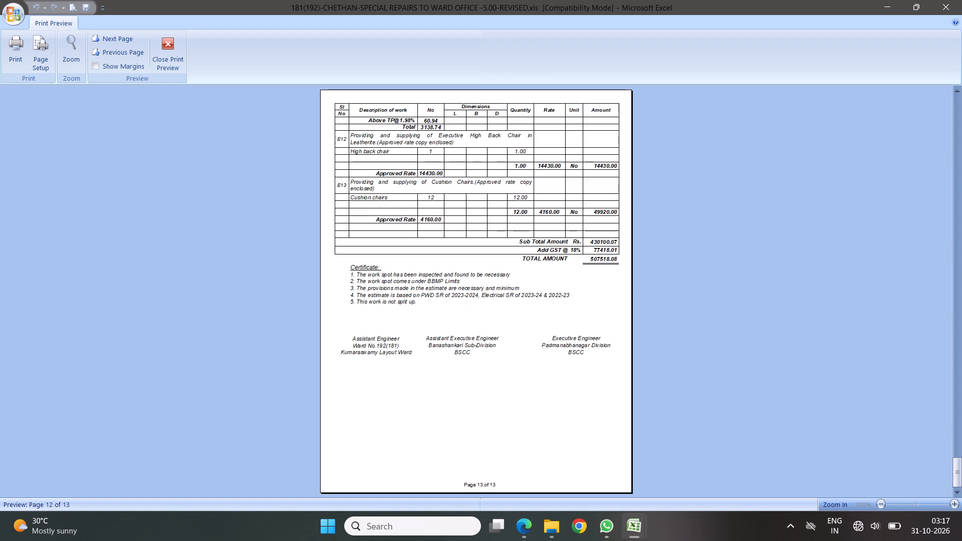
{"action": "key", "text": "Escape"}
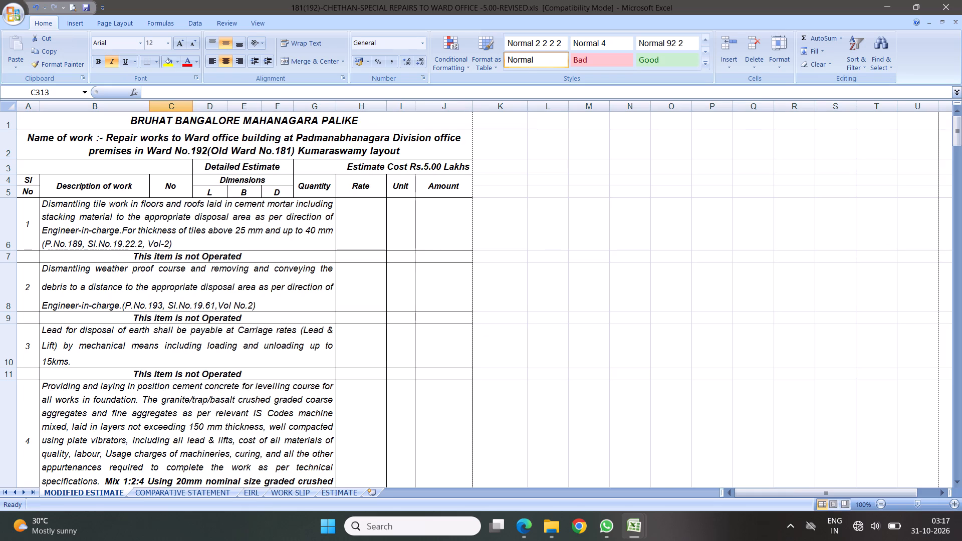
Review the modified estimate sheet from its first items through the EIRL items, tender premium rows and closing amounts.
{"action": "scroll", "coordinate": [315, 298], "scroll_direction": "down", "scroll_amount": 6}
{"action": "scroll", "coordinate": [262, 300], "scroll_direction": "down", "scroll_amount": 11}
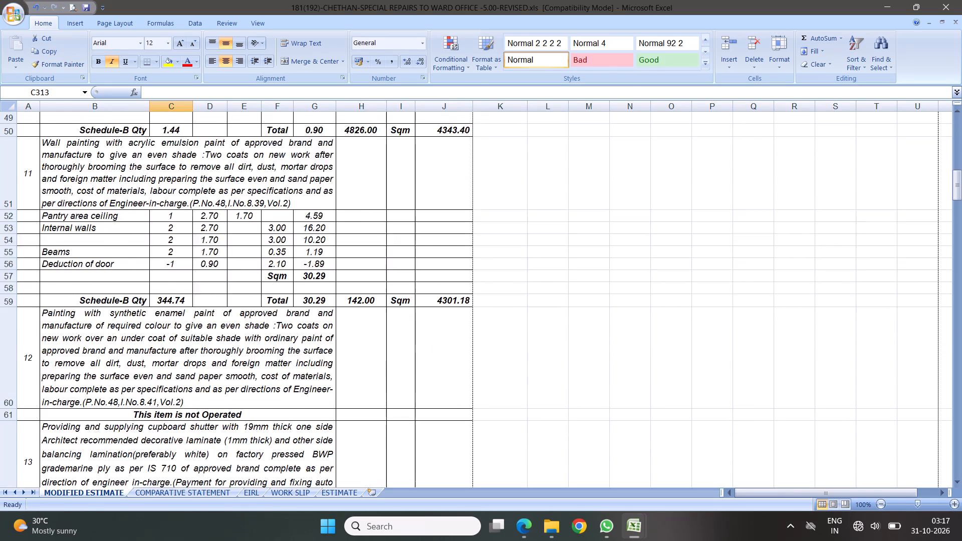
{"action": "scroll", "coordinate": [258, 295], "scroll_direction": "down", "scroll_amount": 6}
{"action": "scroll", "coordinate": [268, 339], "scroll_direction": "down", "scroll_amount": 6}
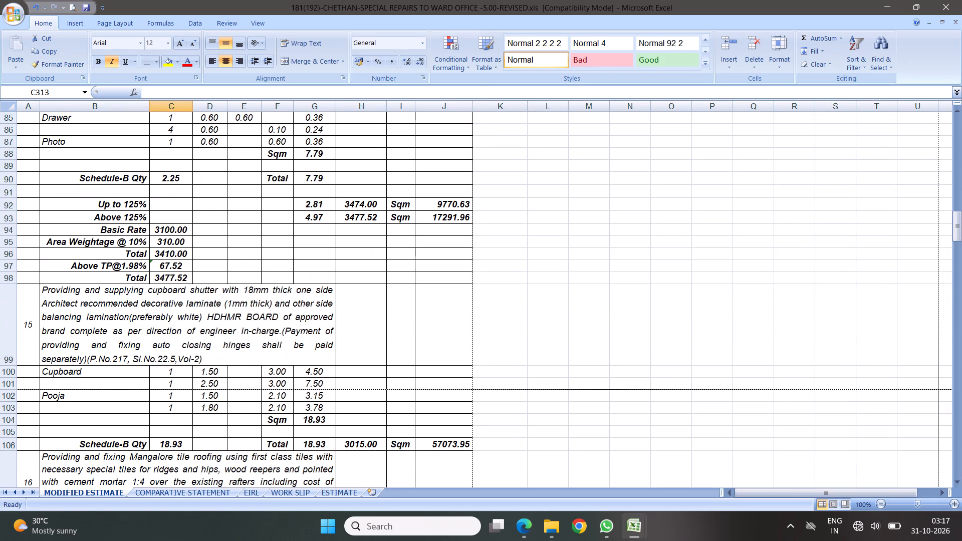
{"action": "scroll", "coordinate": [247, 324], "scroll_direction": "down", "scroll_amount": 11}
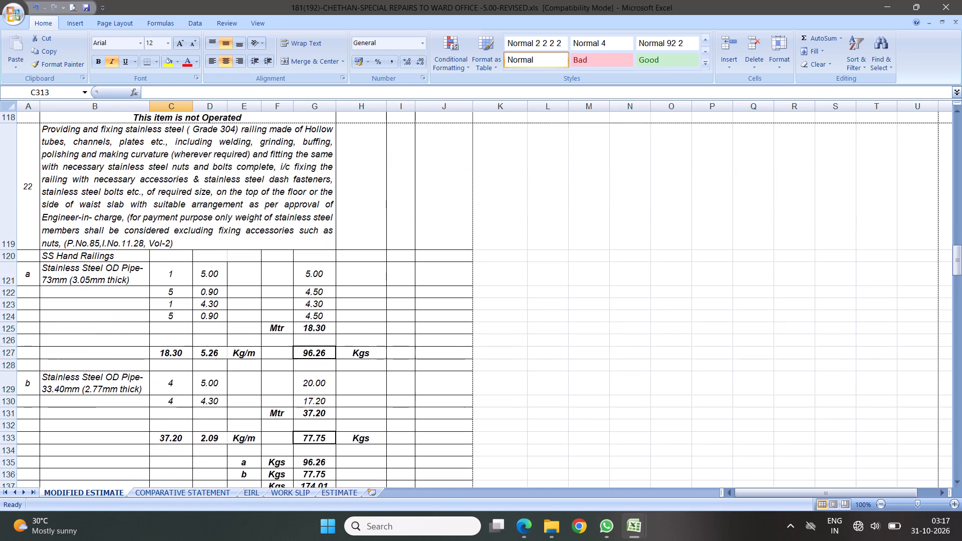
{"action": "scroll", "coordinate": [230, 295], "scroll_direction": "down", "scroll_amount": 4}
{"action": "scroll", "coordinate": [225, 338], "scroll_direction": "down", "scroll_amount": 12}
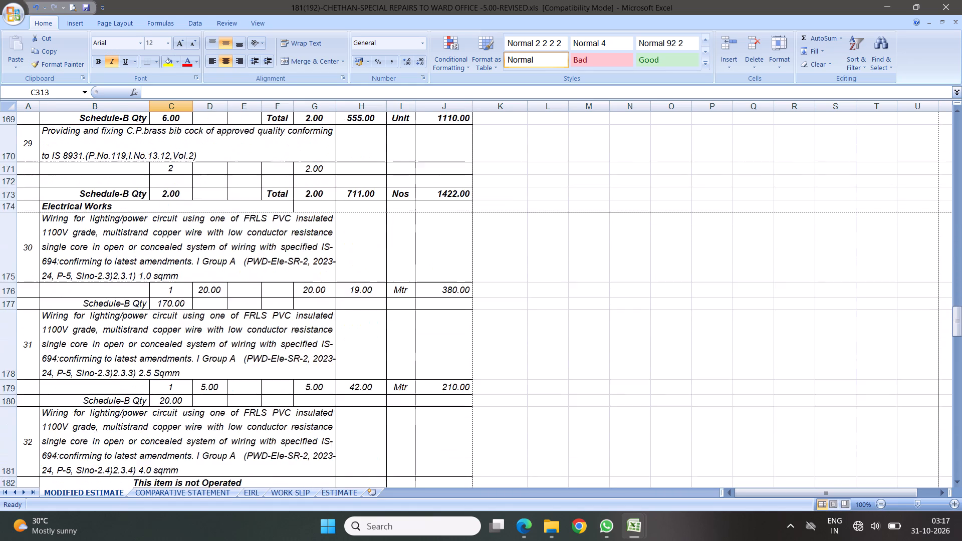
{"action": "scroll", "coordinate": [264, 349], "scroll_direction": "down", "scroll_amount": 16}
{"action": "scroll", "coordinate": [255, 316], "scroll_direction": "down", "scroll_amount": 5}
{"action": "scroll", "coordinate": [262, 303], "scroll_direction": "up", "scroll_amount": 4}
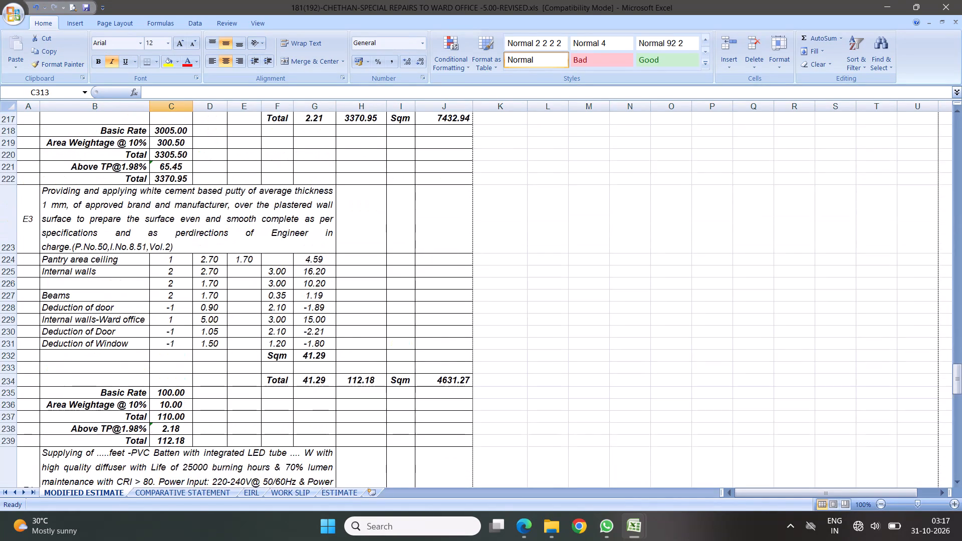
{"action": "scroll", "coordinate": [261, 307], "scroll_direction": "down", "scroll_amount": 7}
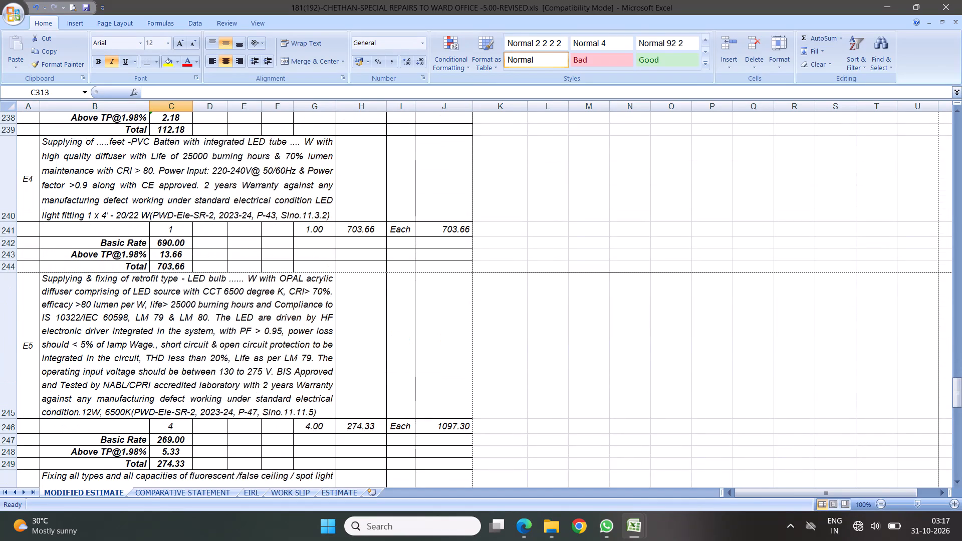
{"action": "scroll", "coordinate": [283, 352], "scroll_direction": "down", "scroll_amount": 19}
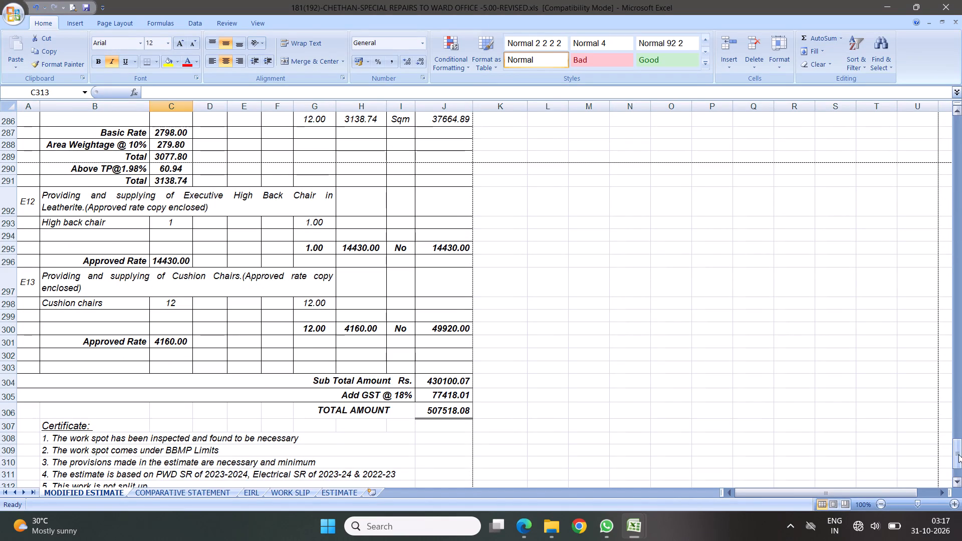
{"action": "left_click_drag", "start_coordinate": [958, 454], "coordinate": [961, 0]}
{"action": "left_click", "coordinate": [190, 217]}
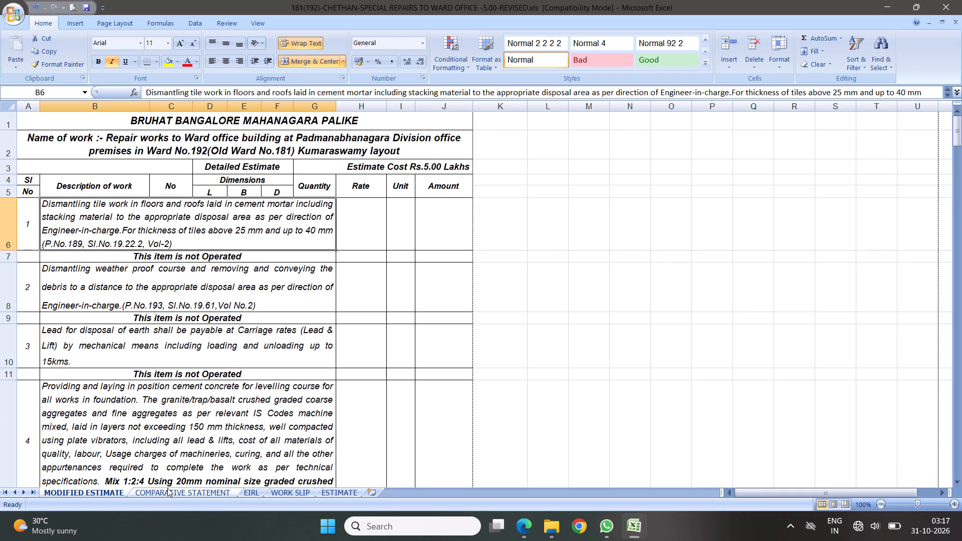
Preview the comparative statement's printout again, checking its pages through to the abstract and signature block.
{"action": "left_click", "coordinate": [167, 489]}
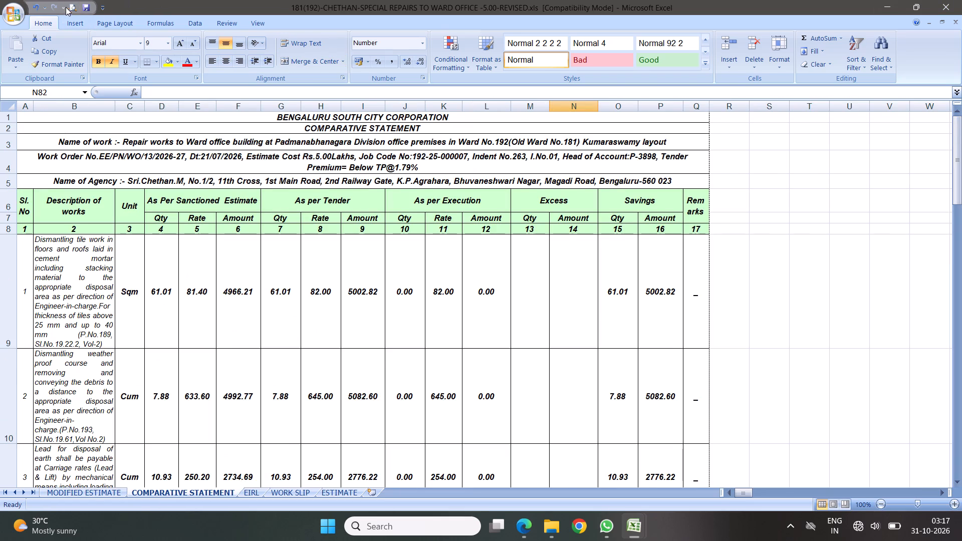
{"action": "left_click", "coordinate": [72, 4]}
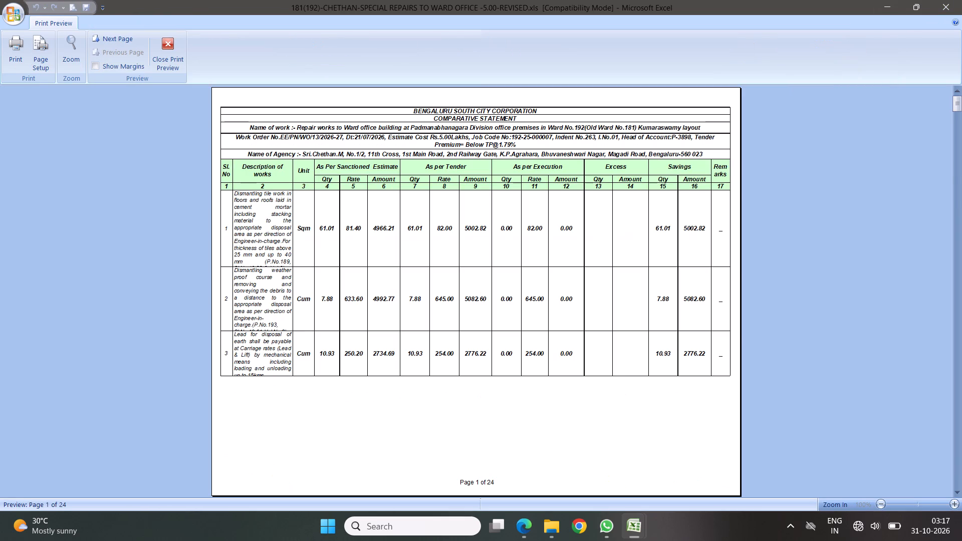
{"action": "scroll", "coordinate": [431, 220], "scroll_direction": "down", "scroll_amount": 20}
{"action": "scroll", "coordinate": [431, 220], "scroll_direction": "down", "scroll_amount": 8}
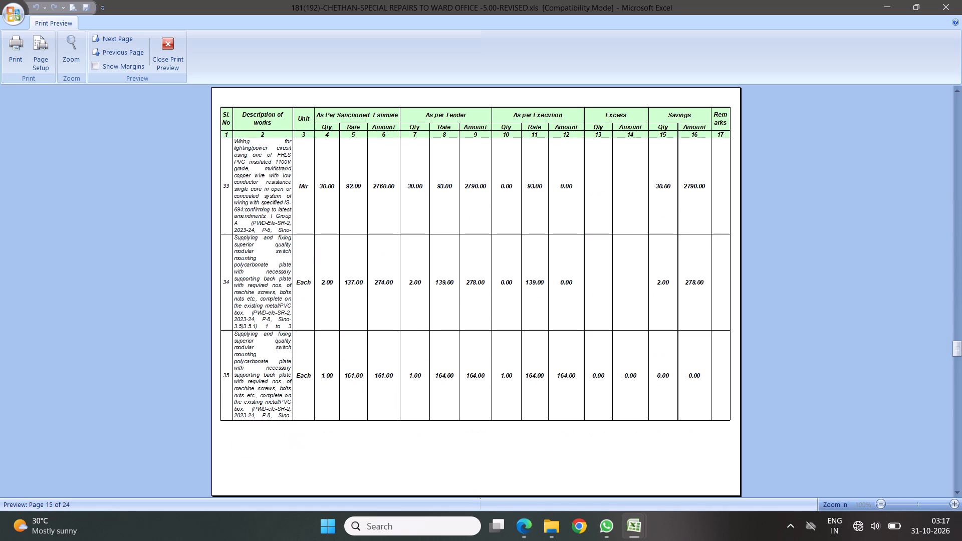
{"action": "scroll", "coordinate": [389, 273], "scroll_direction": "down", "scroll_amount": 17}
{"action": "scroll", "coordinate": [392, 254], "scroll_direction": "down", "scroll_amount": 6}
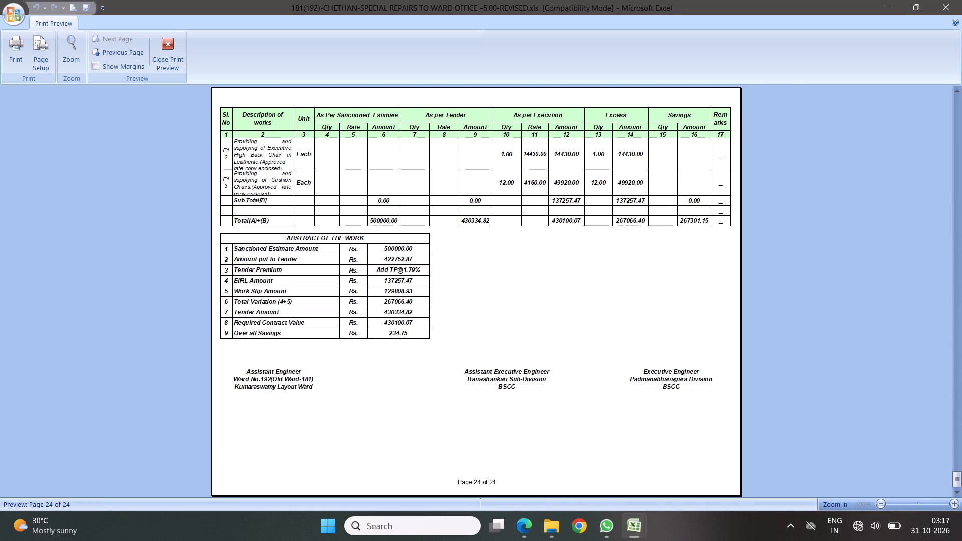
{"action": "left_click", "coordinate": [513, 287]}
{"action": "key", "text": "Escape"}
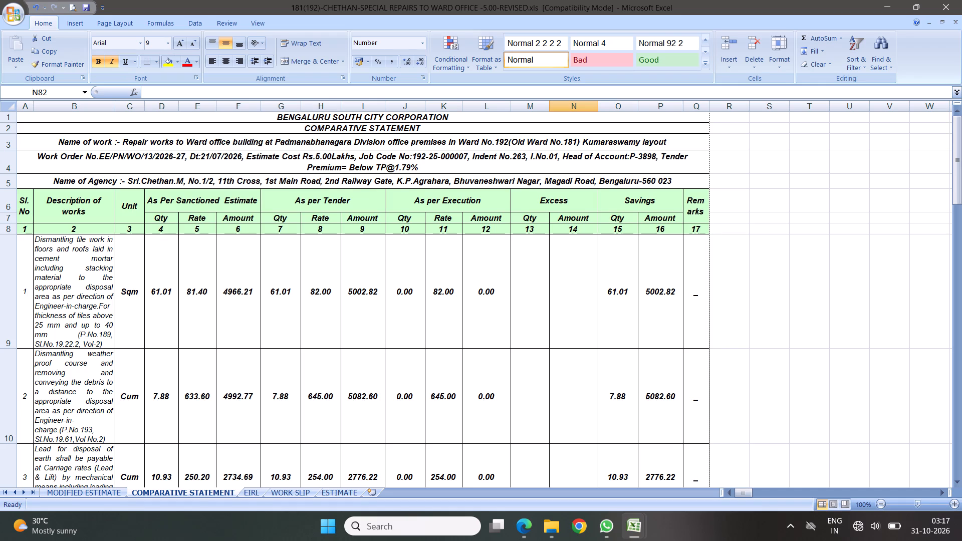
Preview the EIRL sheet's printout and check its heading, extra items, closing amounts and signature block.
{"action": "left_click", "coordinate": [251, 493]}
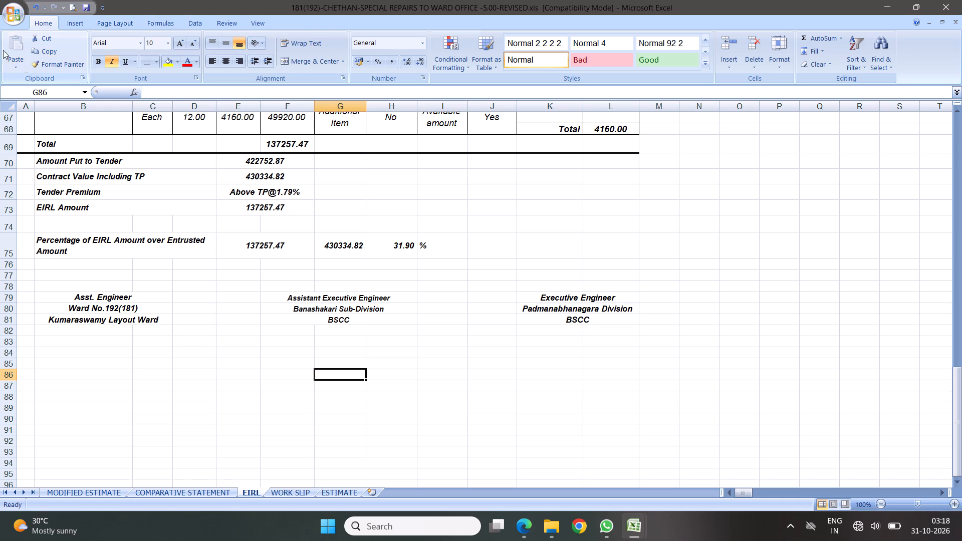
{"action": "left_click", "coordinate": [72, 6]}
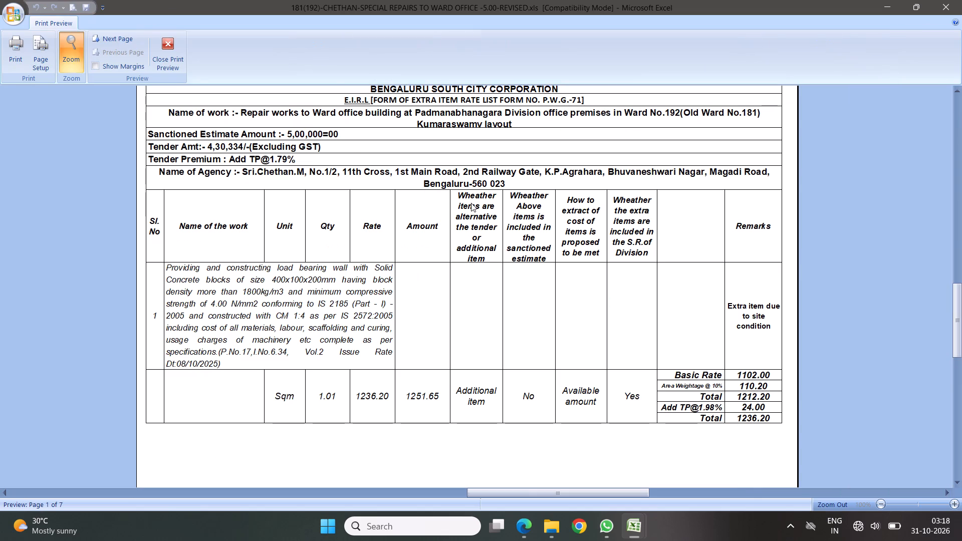
{"action": "scroll", "coordinate": [501, 231], "scroll_direction": "down", "scroll_amount": 2}
{"action": "left_click", "coordinate": [510, 255]}
{"action": "scroll", "coordinate": [507, 283], "scroll_direction": "down", "scroll_amount": 13}
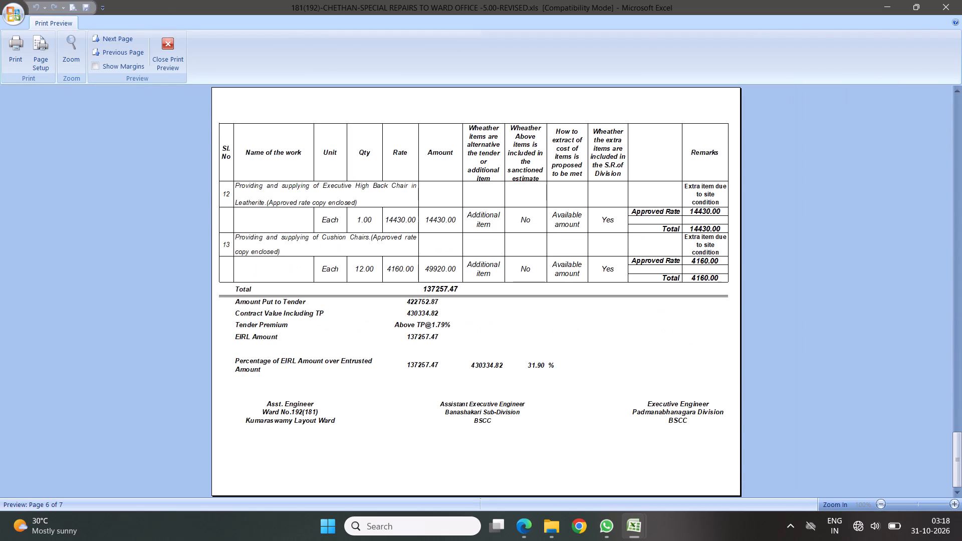
{"action": "scroll", "coordinate": [491, 256], "scroll_direction": "down", "scroll_amount": 5}
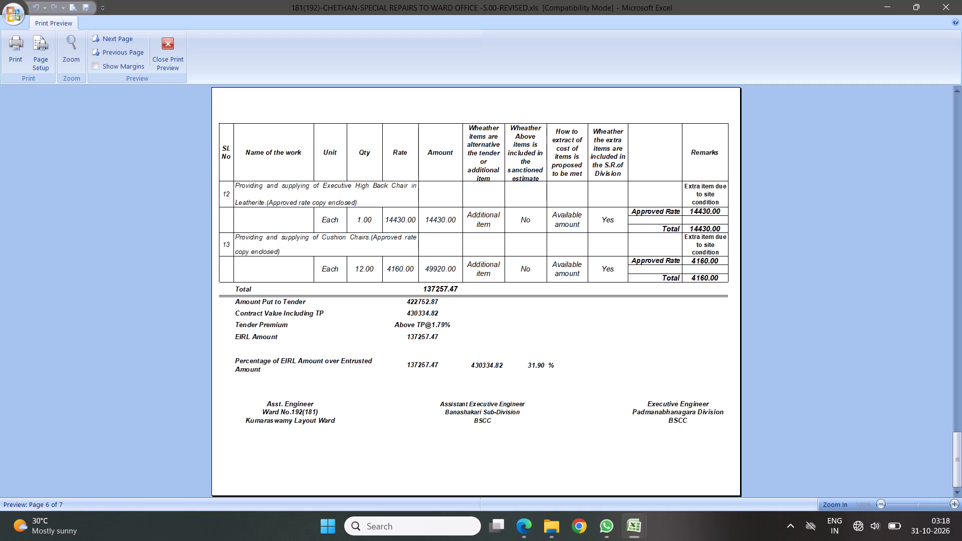
{"action": "key", "text": "Escape"}
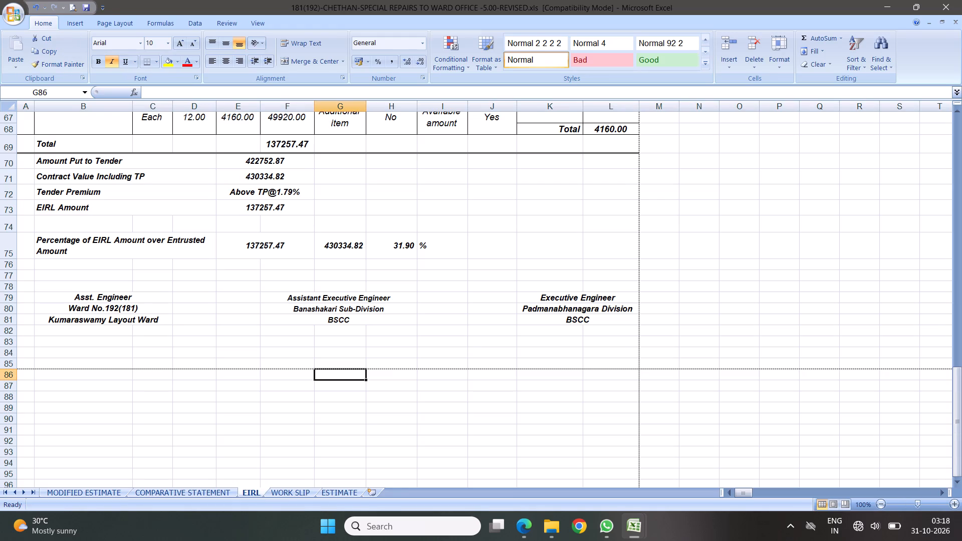
Preview the work slip's printout and check its heading, items, closing amounts and signature block on both pages.
{"action": "left_click", "coordinate": [290, 493]}
{"action": "scroll", "coordinate": [372, 271], "scroll_direction": "up", "scroll_amount": 2}
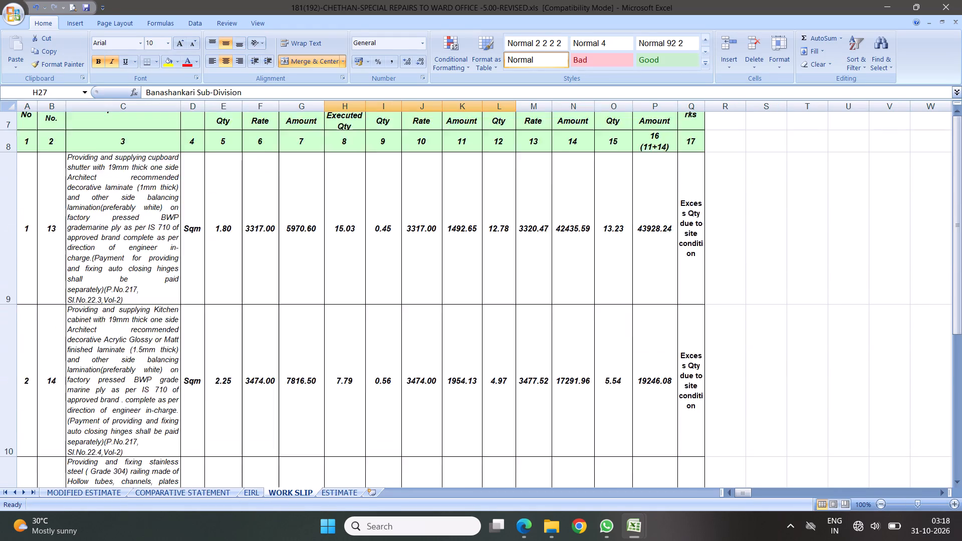
{"action": "scroll", "coordinate": [372, 271], "scroll_direction": "up", "scroll_amount": 8}
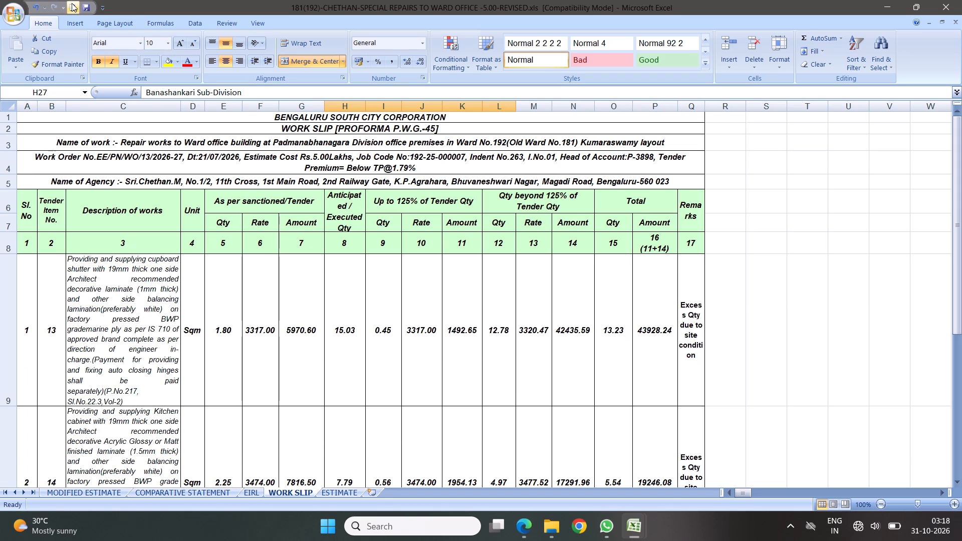
{"action": "left_click", "coordinate": [73, 4]}
{"action": "scroll", "coordinate": [493, 252], "scroll_direction": "down", "scroll_amount": 6}
{"action": "scroll", "coordinate": [449, 245], "scroll_direction": "down", "scroll_amount": 7}
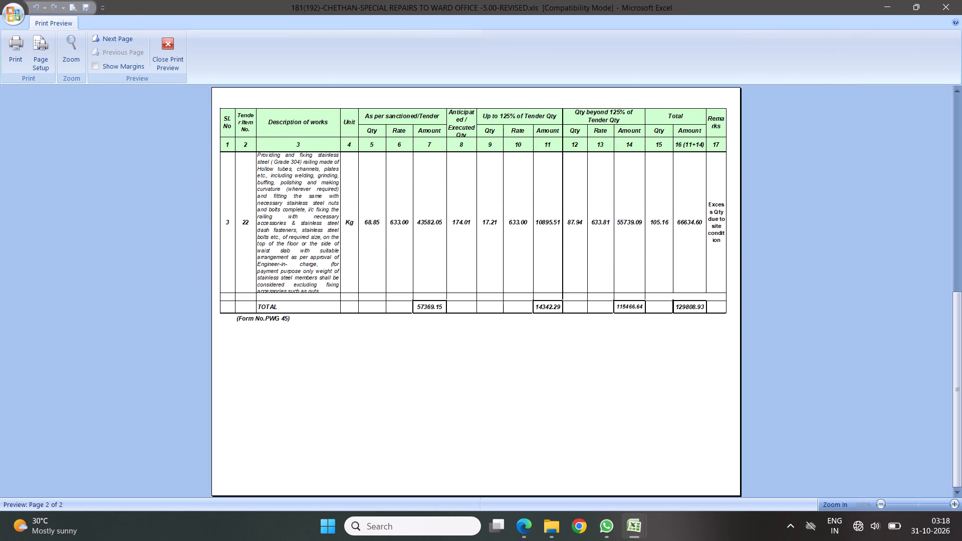
{"action": "left_click", "coordinate": [390, 197]}
{"action": "left_click", "coordinate": [278, 205]}
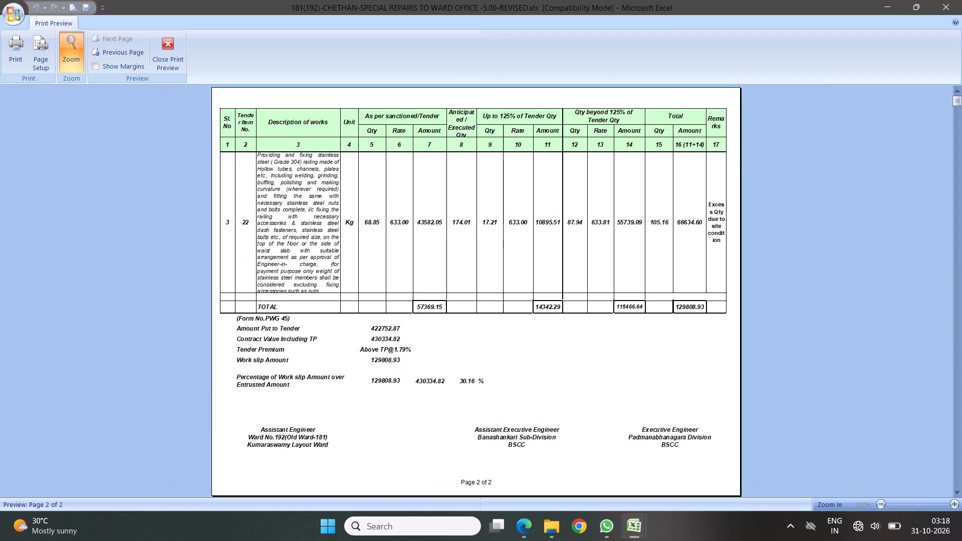
{"action": "scroll", "coordinate": [339, 254], "scroll_direction": "down", "scroll_amount": 7}
{"action": "scroll", "coordinate": [352, 242], "scroll_direction": "up", "scroll_amount": 2}
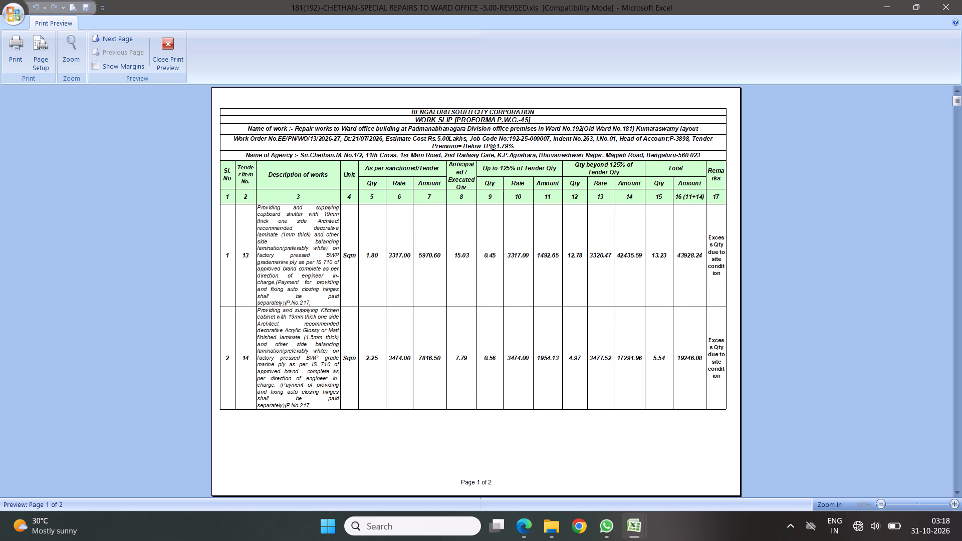
{"action": "scroll", "coordinate": [347, 236], "scroll_direction": "down", "scroll_amount": 3}
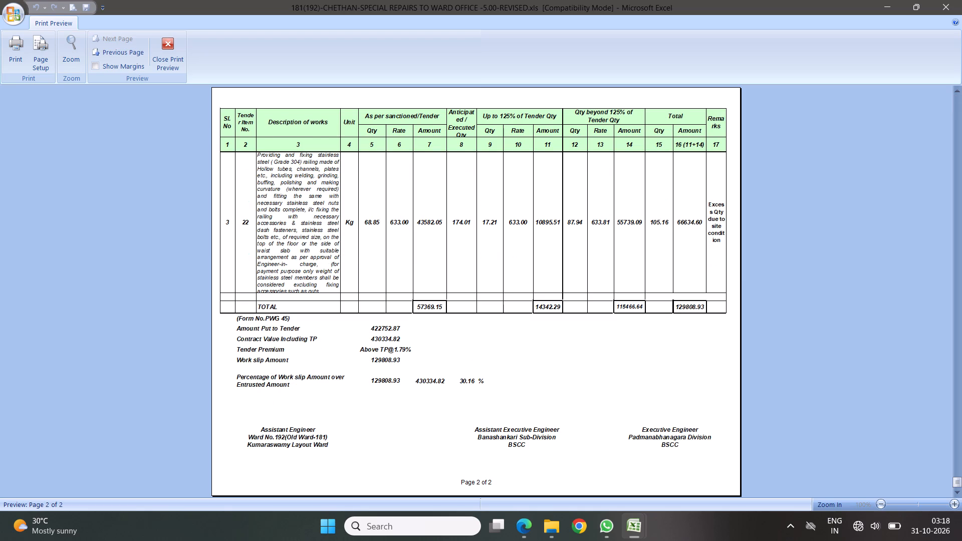
{"action": "key", "text": "Escape"}
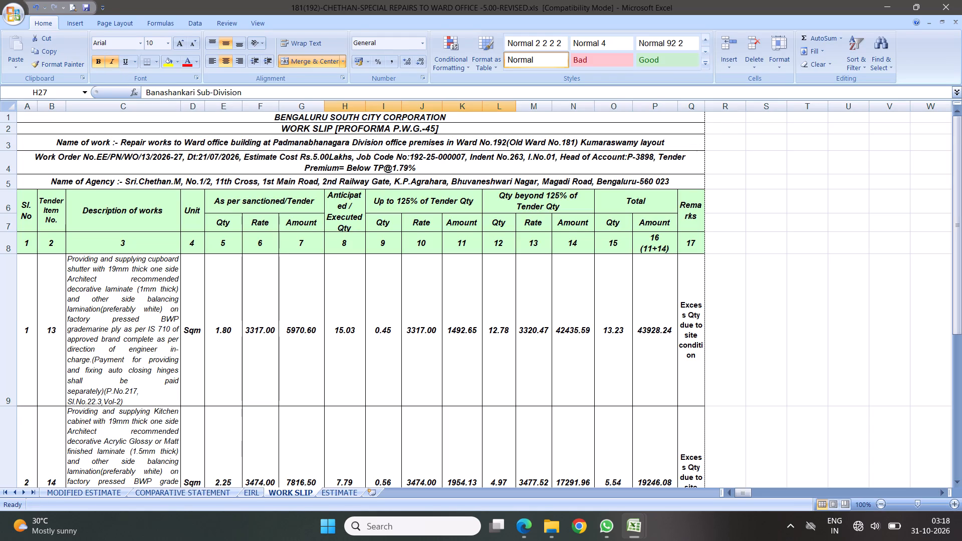
Return to the modified estimate sheet and save the workbook.
{"action": "left_click", "coordinate": [100, 492]}
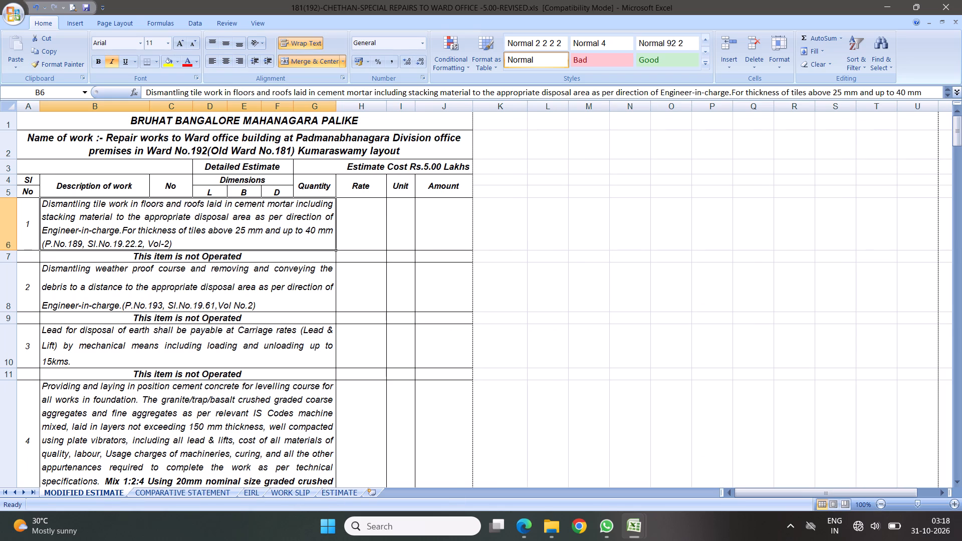
{"action": "left_click", "coordinate": [85, 7]}
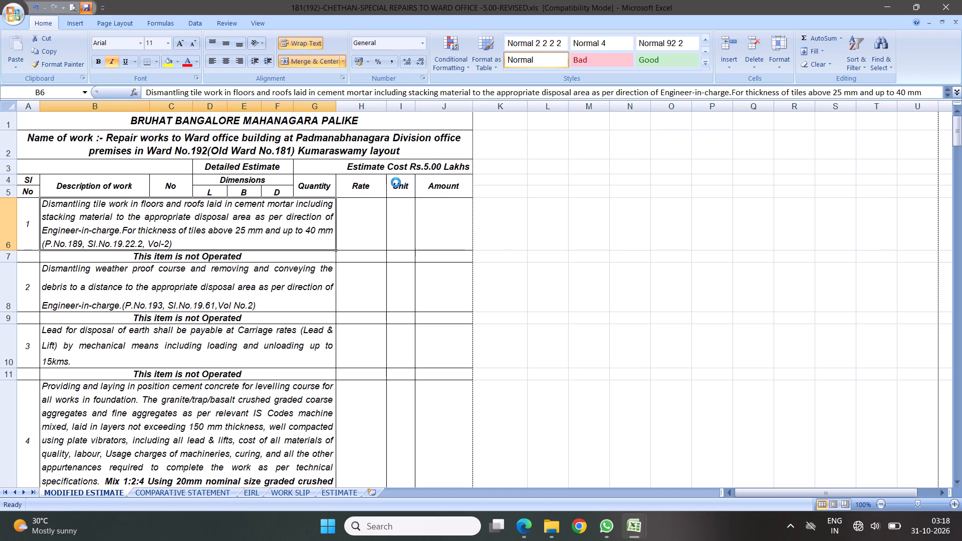
Unmerge the estimate cost heading in row 3, merge G3:H3 and replace its text with "Cost Rs.".
{"action": "left_click", "coordinate": [350, 164]}
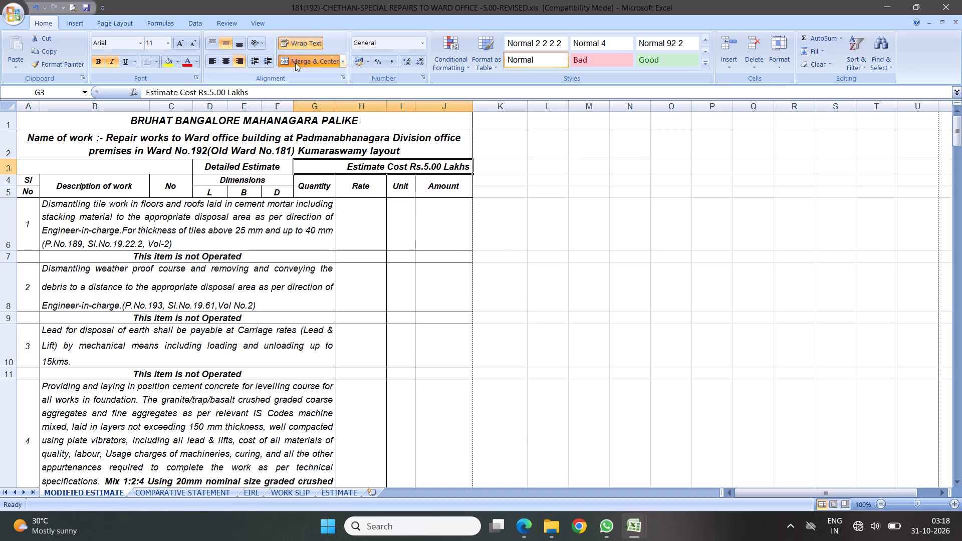
{"action": "left_click", "coordinate": [295, 63]}
{"action": "left_click_drag", "start_coordinate": [319, 168], "coordinate": [344, 167]}
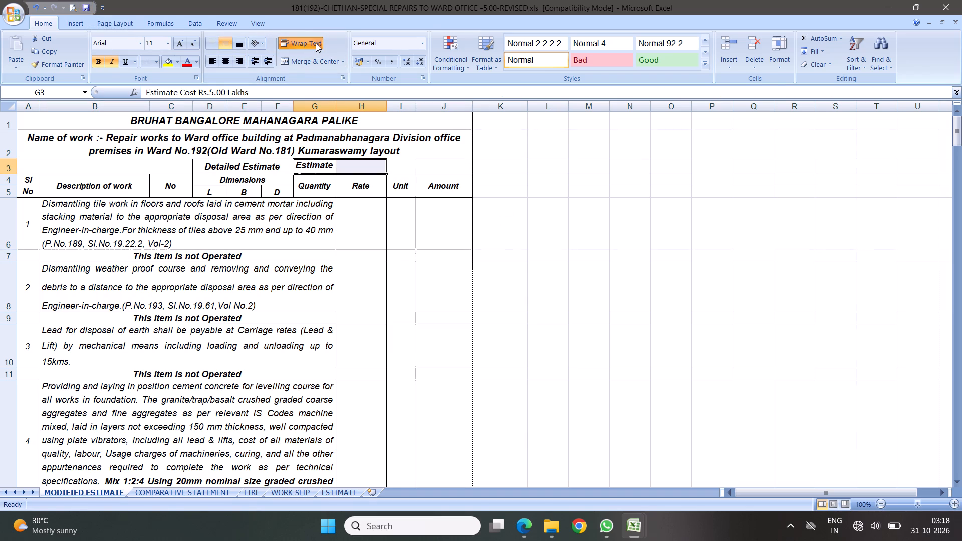
{"action": "left_click", "coordinate": [302, 59]}
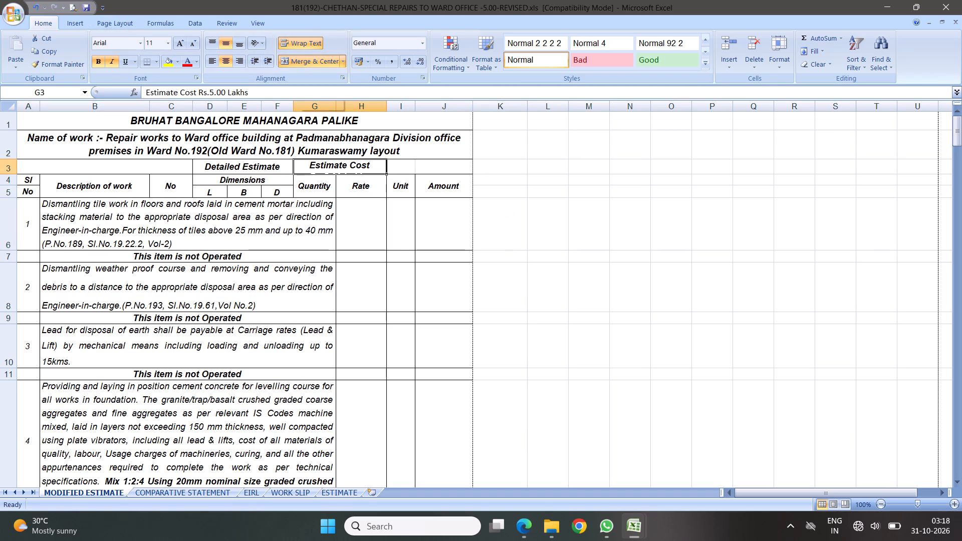
{"action": "type", "text": "Cost Rs."}
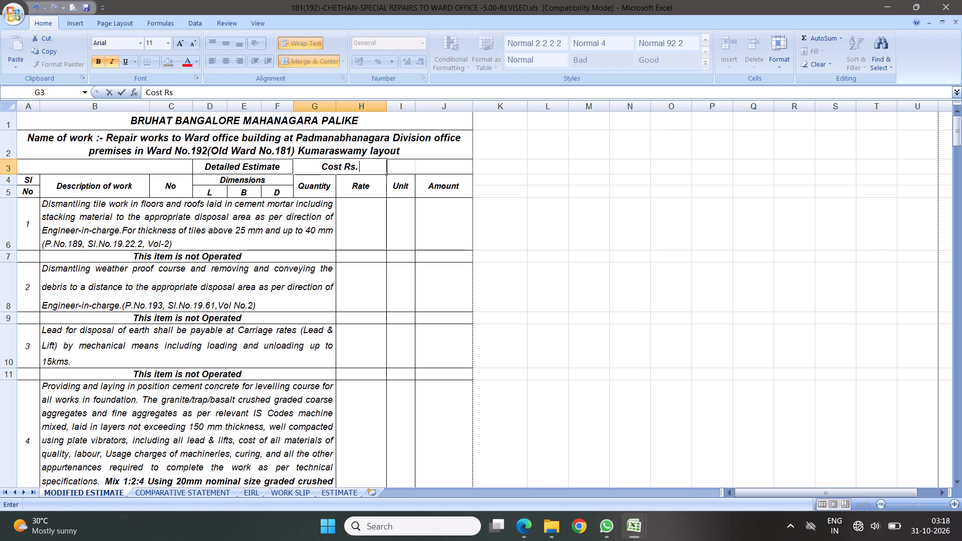
{"action": "left_click", "coordinate": [394, 268]}
Merge I3:J3 and link it to the sheet's closing TOTAL AMOUNT with the formula =J306.
{"action": "left_click_drag", "start_coordinate": [405, 170], "coordinate": [436, 170]}
{"action": "left_click", "coordinate": [312, 64]}
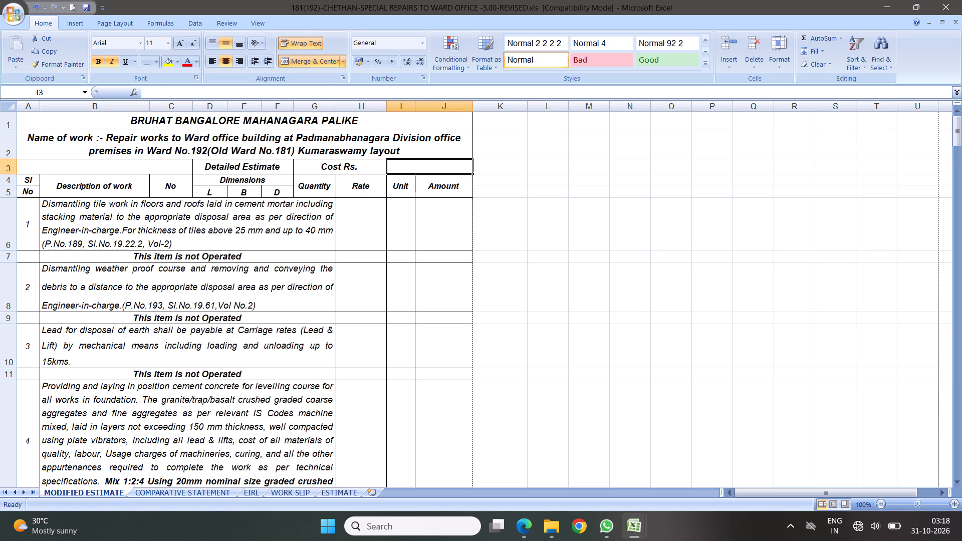
{"action": "key", "text": "equal"}
{"action": "left_click_drag", "start_coordinate": [954, 133], "coordinate": [961, 237]}
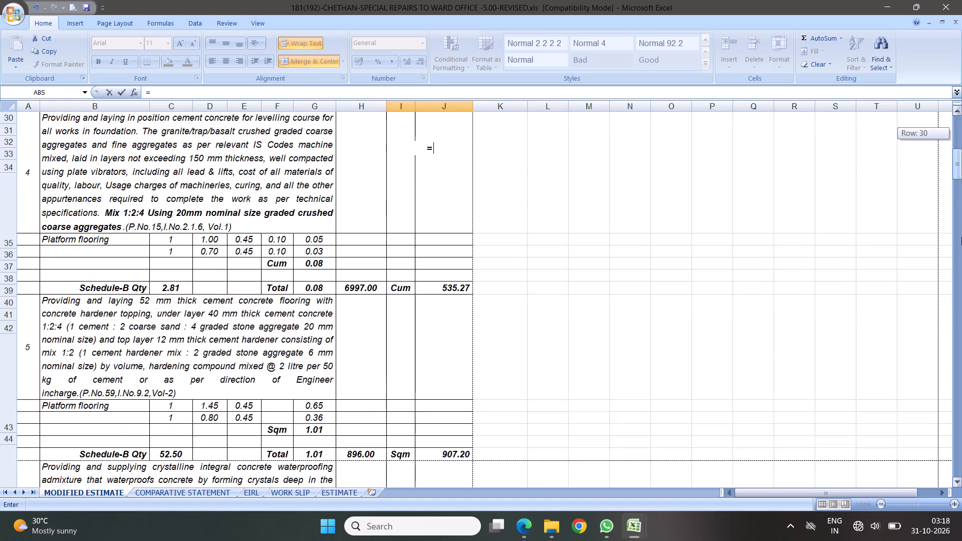
{"action": "left_click_drag", "start_coordinate": [961, 237], "coordinate": [957, 528]}
{"action": "left_click", "coordinate": [439, 312]}
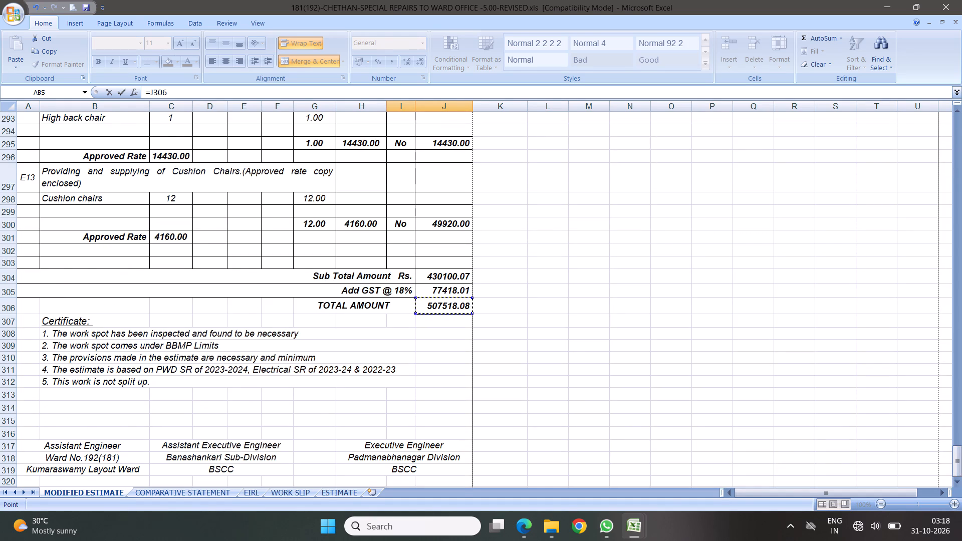
{"action": "key", "text": "Return"}
{"action": "scroll", "coordinate": [413, 276], "scroll_direction": "up", "scroll_amount": 6}
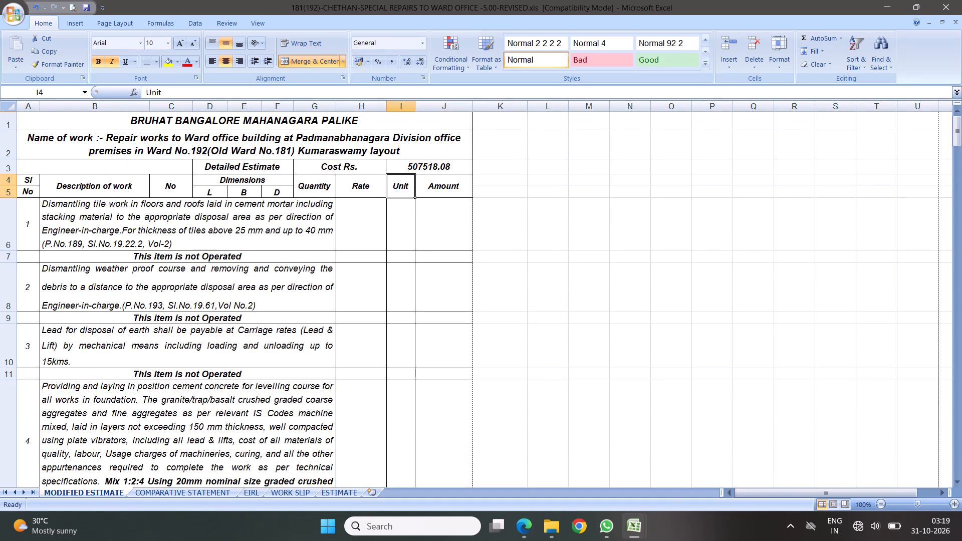
Apply all borders to the cost label and amount cells in G3:J3.
{"action": "left_click_drag", "start_coordinate": [359, 170], "coordinate": [409, 168]}
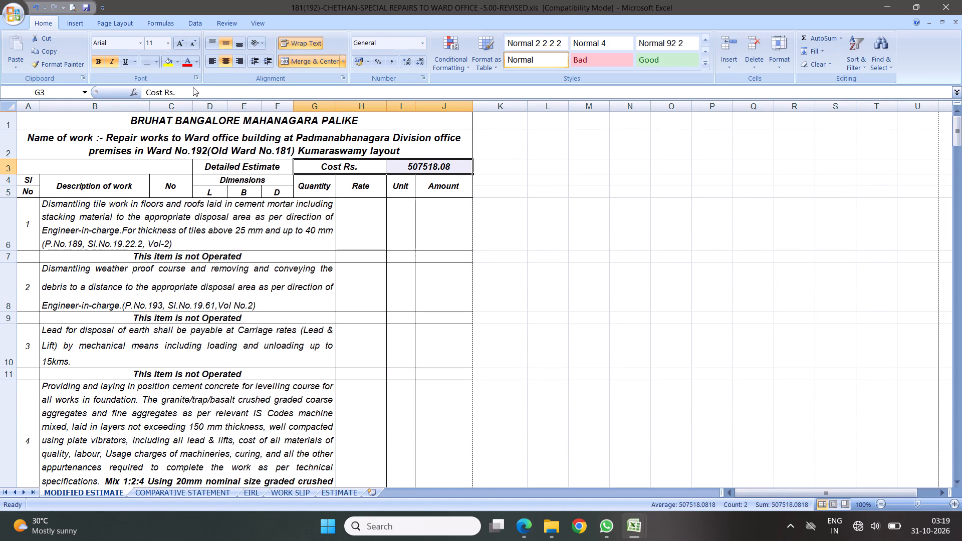
{"action": "left_click", "coordinate": [154, 63]}
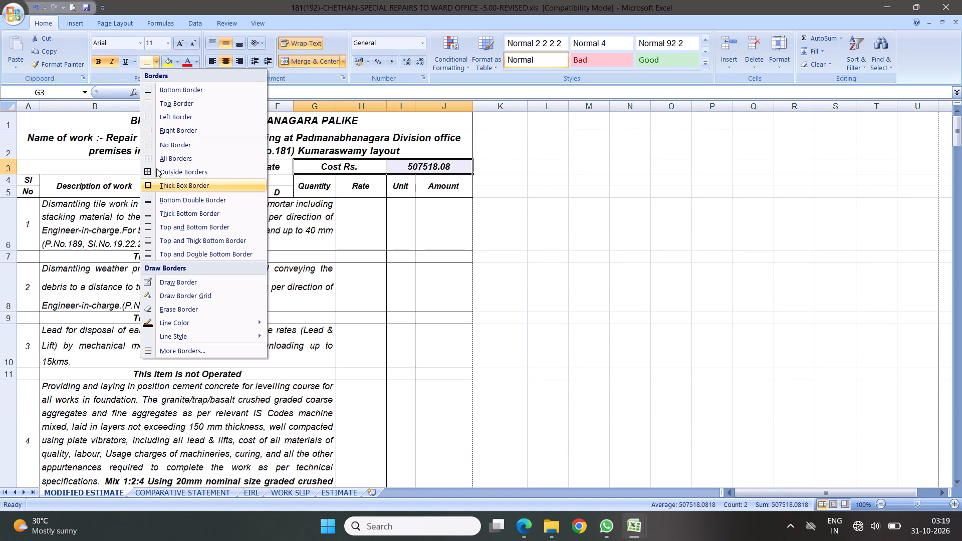
{"action": "left_click", "coordinate": [148, 155]}
{"action": "left_click", "coordinate": [534, 276]}
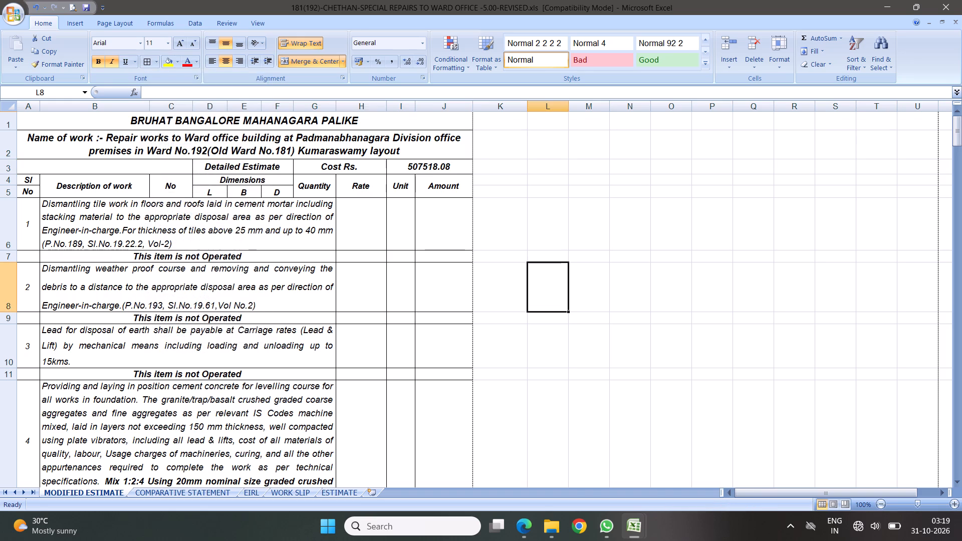
Right-align the "Cost Rs." label and left-align the linked amount beside it.
{"action": "left_click", "coordinate": [332, 165]}
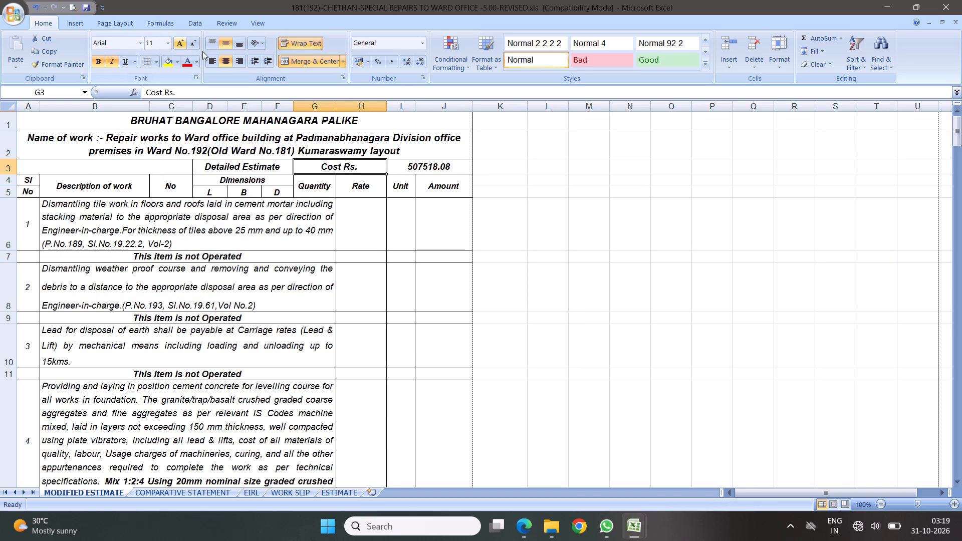
{"action": "left_click", "coordinate": [241, 58]}
{"action": "left_click", "coordinate": [407, 166]}
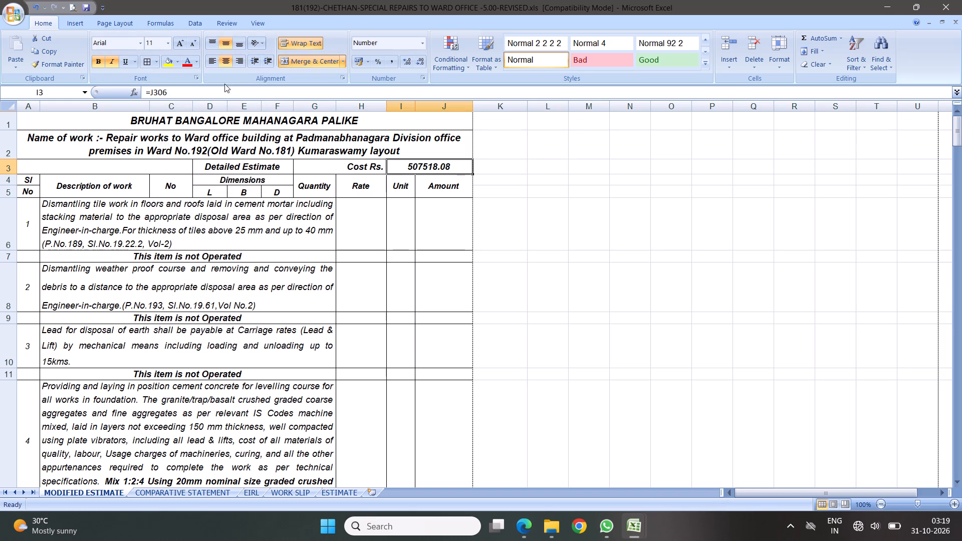
{"action": "left_click", "coordinate": [209, 60]}
{"action": "left_click", "coordinate": [301, 241]}
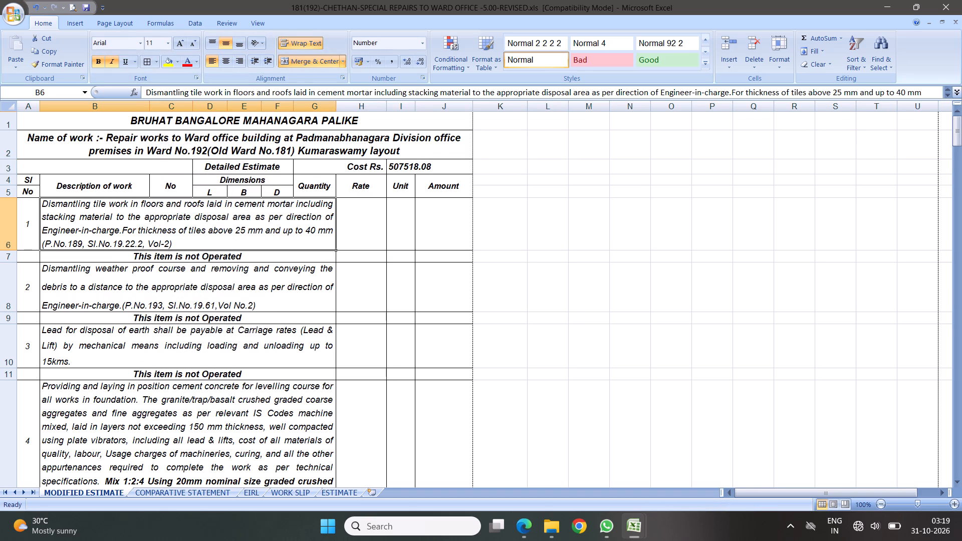
Look up the job code in the comparative statement and enter "Job Code No.192-27-000005" in A3 of the modified estimate.
{"action": "left_click", "coordinate": [162, 169]}
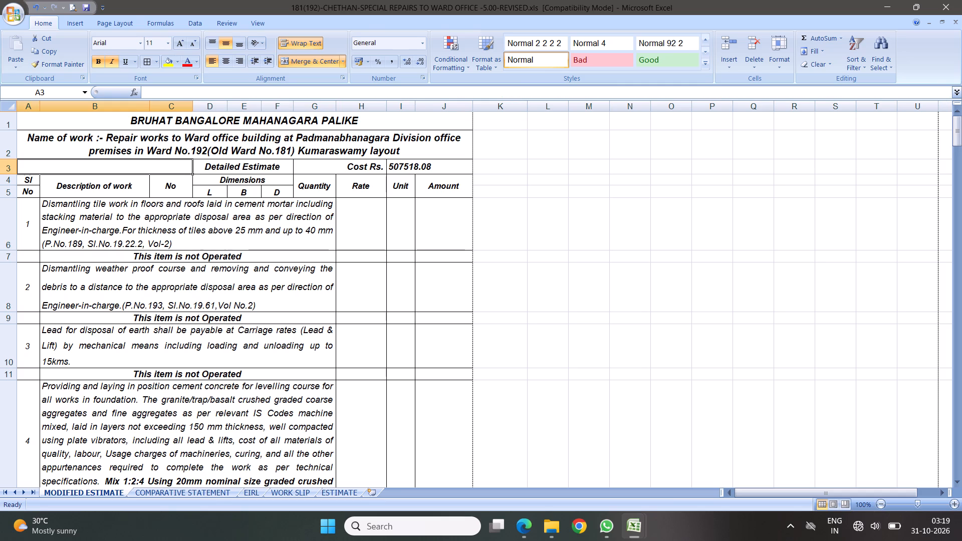
{"action": "left_click", "coordinate": [214, 493]}
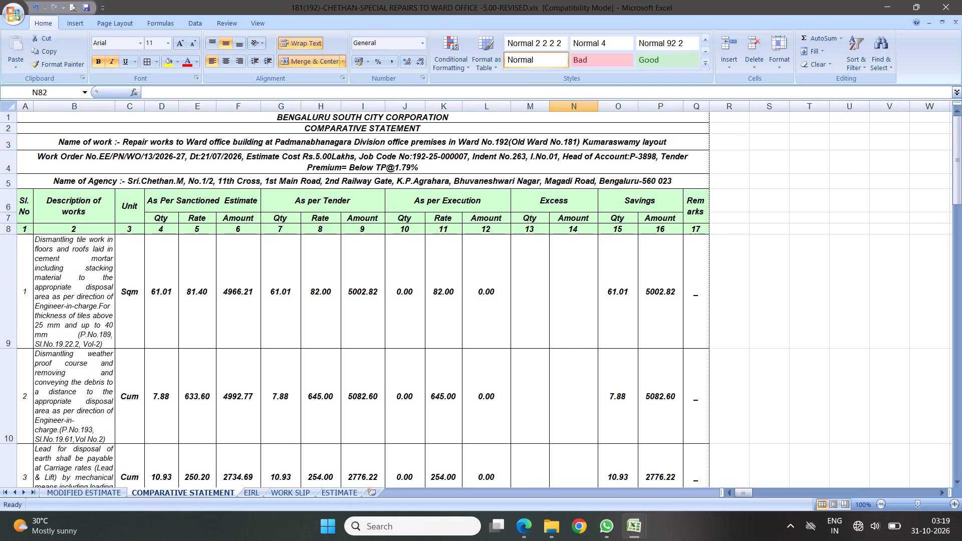
{"action": "left_click", "coordinate": [97, 491]}
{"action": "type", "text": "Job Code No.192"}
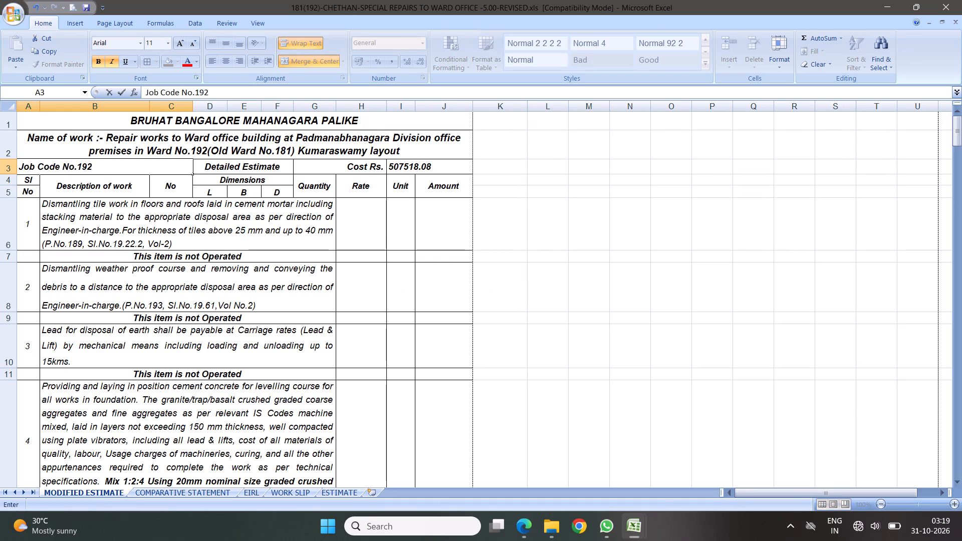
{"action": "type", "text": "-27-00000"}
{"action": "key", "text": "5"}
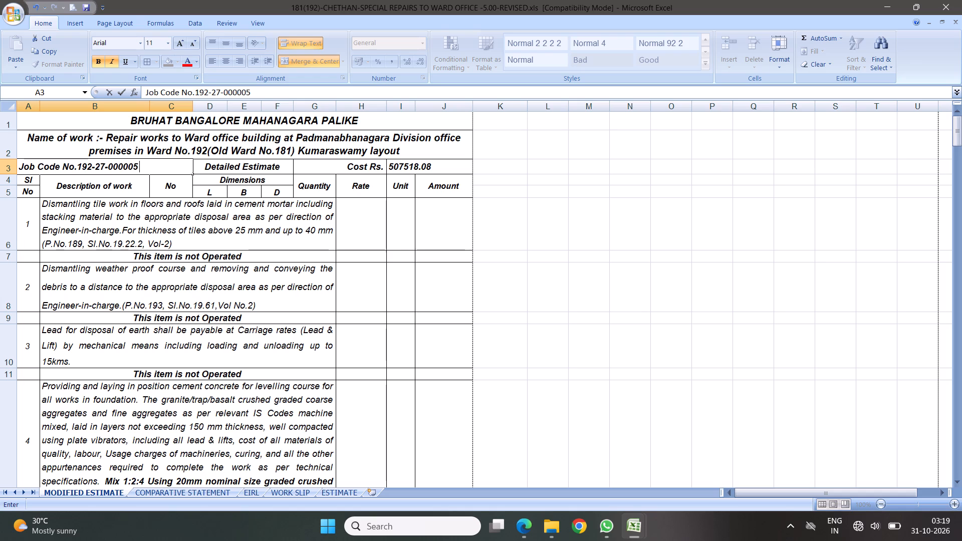
{"action": "left_click", "coordinate": [166, 252]}
Recheck the comparative statement's job code and change the middle part of the modified estimate's job code to 25.
{"action": "left_click", "coordinate": [216, 495]}
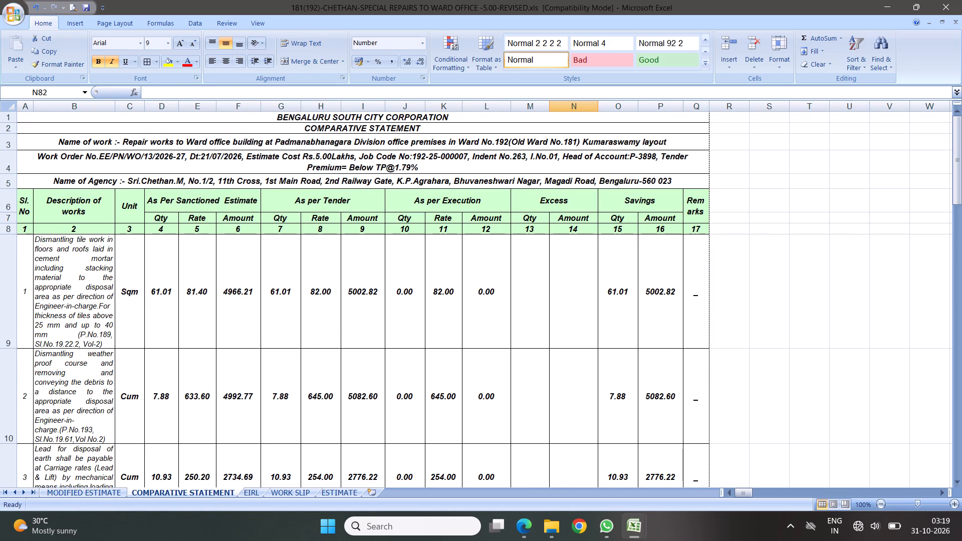
{"action": "left_click", "coordinate": [99, 490]}
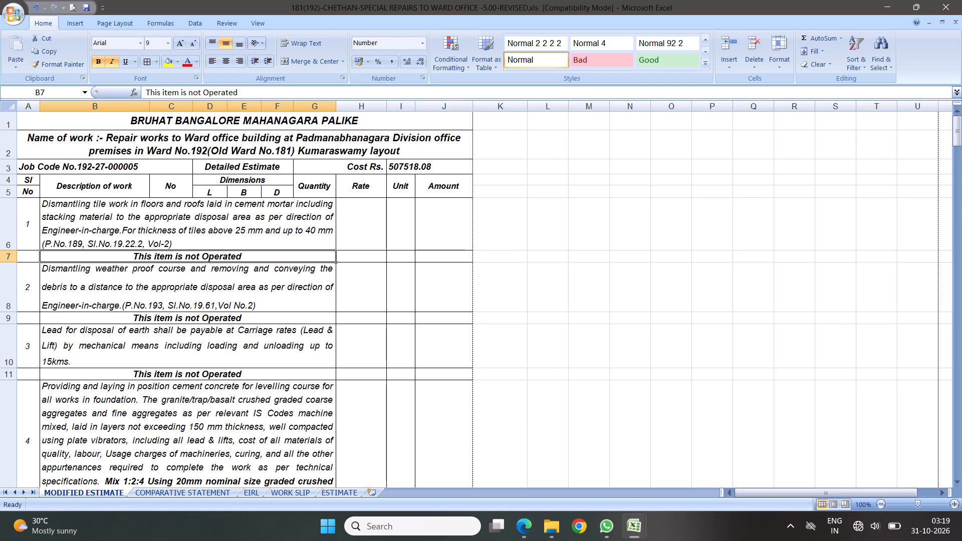
{"action": "double_click", "coordinate": [100, 165]}
{"action": "key", "text": "Right"}
{"action": "key", "text": "BackSpace"}
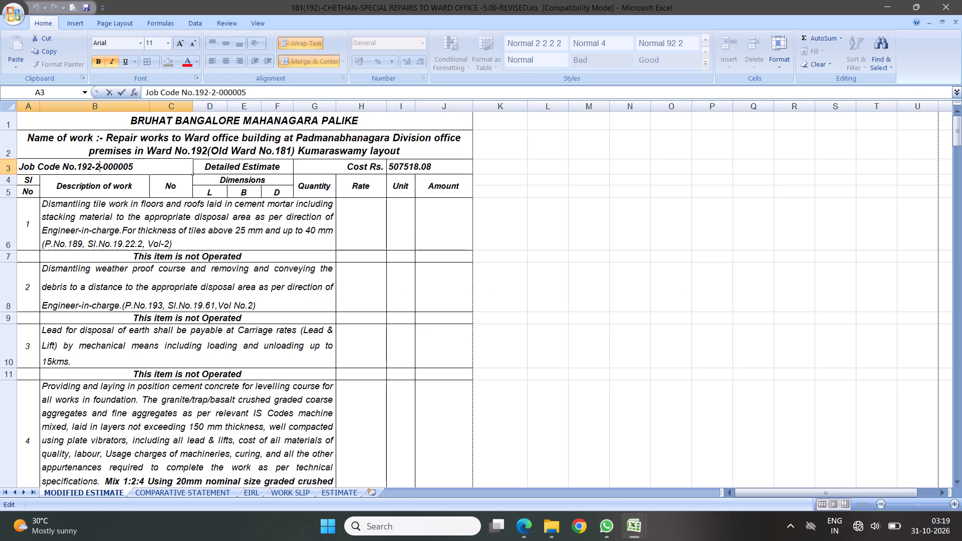
{"action": "key", "text": "5"}
{"action": "left_click", "coordinate": [107, 214]}
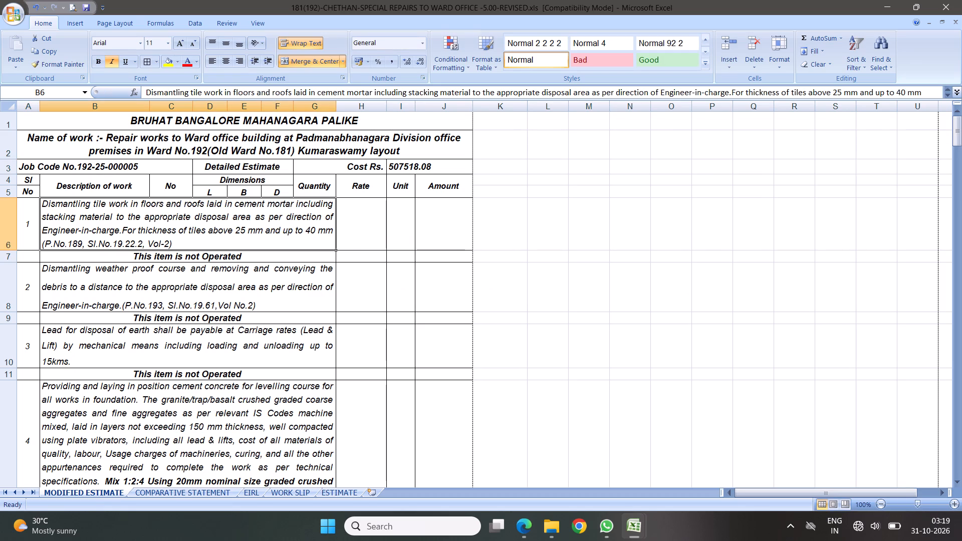
Check the heading details on the comparative statement, EIRL and work slip sheets.
{"action": "left_click", "coordinate": [181, 492]}
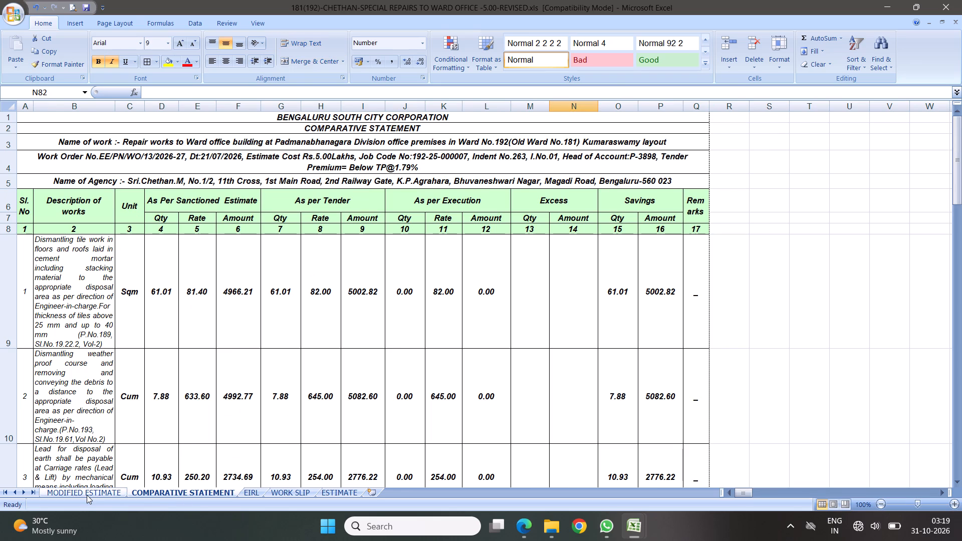
{"action": "left_click", "coordinate": [253, 491]}
{"action": "scroll", "coordinate": [300, 265], "scroll_direction": "up", "scroll_amount": 4}
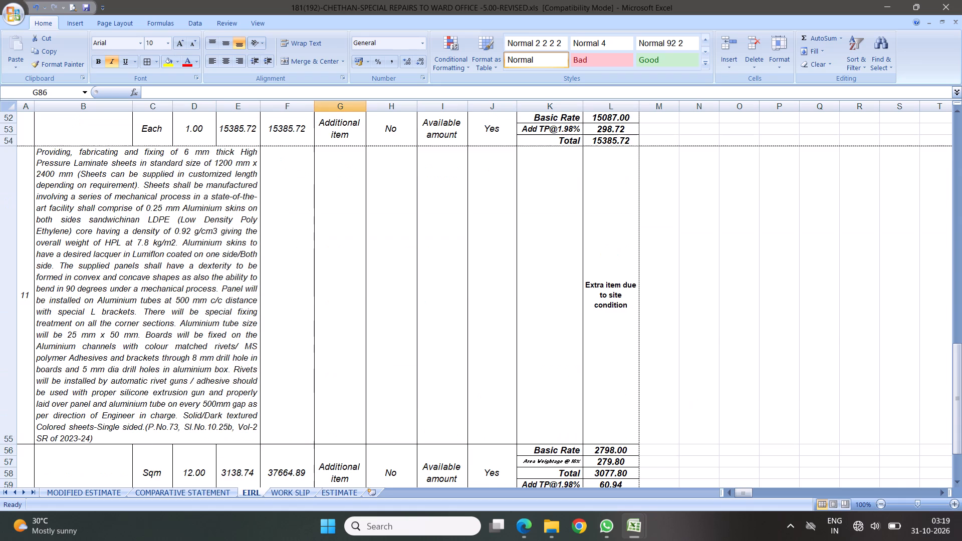
{"action": "scroll", "coordinate": [300, 265], "scroll_direction": "up", "scroll_amount": 20}
{"action": "scroll", "coordinate": [300, 265], "scroll_direction": "up", "scroll_amount": 7}
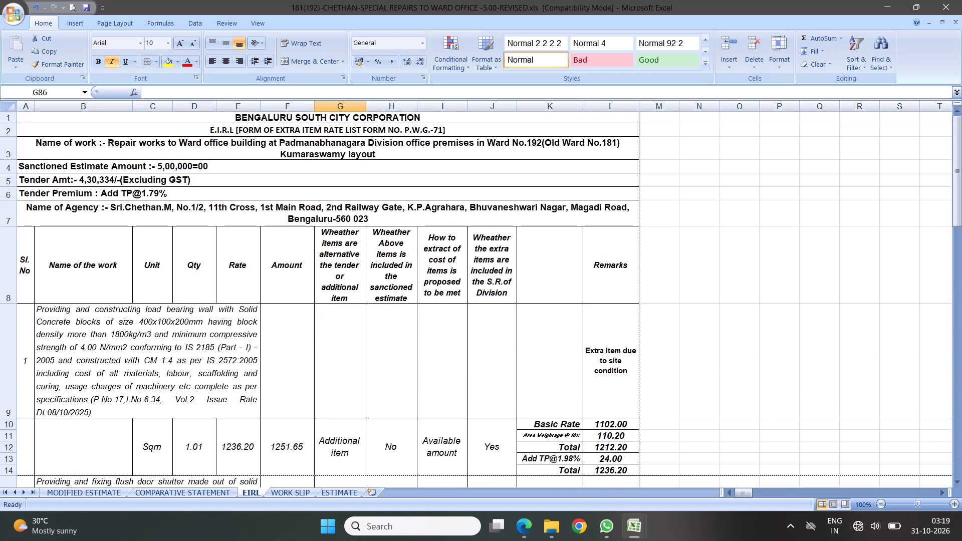
{"action": "left_click", "coordinate": [288, 491]}
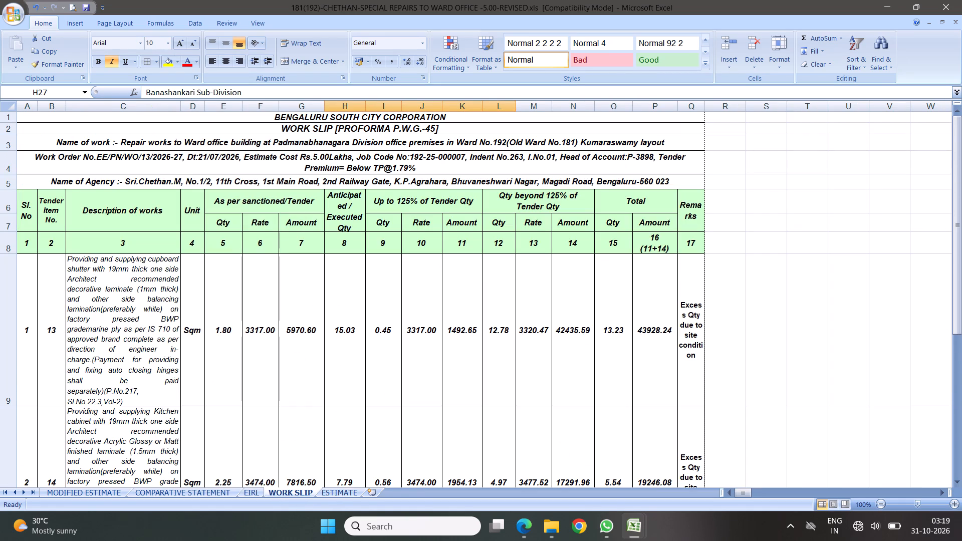
Compare the modified estimate's title with the comparative statement's heading and look through the comparative statement down to its signature blocks.
{"action": "left_click", "coordinate": [95, 492]}
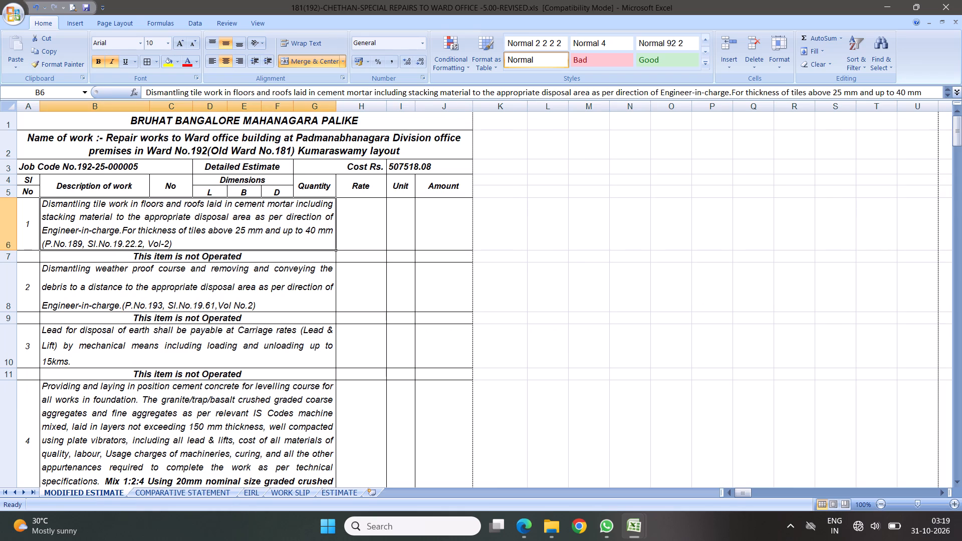
{"action": "left_click", "coordinate": [218, 117]}
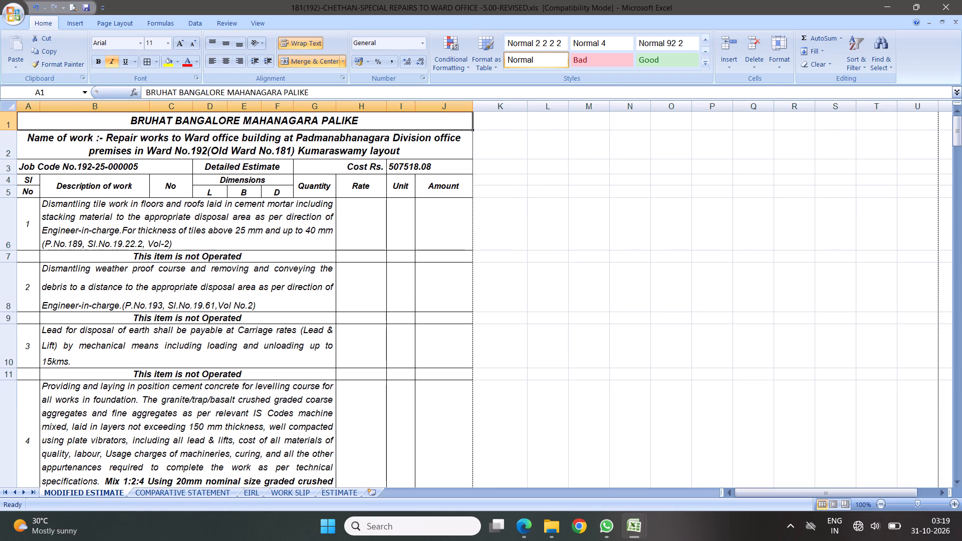
{"action": "left_click", "coordinate": [171, 491]}
{"action": "scroll", "coordinate": [496, 359], "scroll_direction": "down", "scroll_amount": 6}
{"action": "scroll", "coordinate": [366, 292], "scroll_direction": "up", "scroll_amount": 1}
{"action": "scroll", "coordinate": [366, 292], "scroll_direction": "down", "scroll_amount": 12}
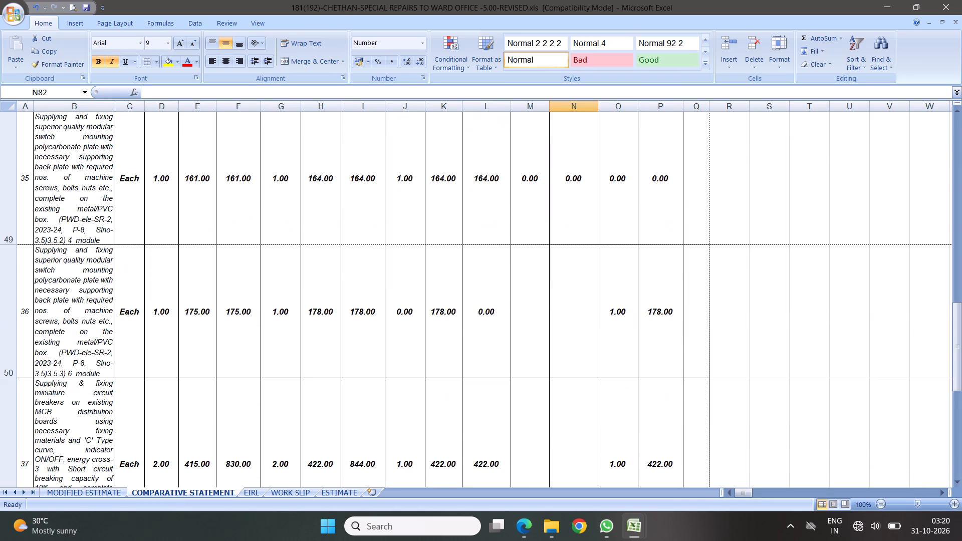
{"action": "scroll", "coordinate": [345, 238], "scroll_direction": "down", "scroll_amount": 12}
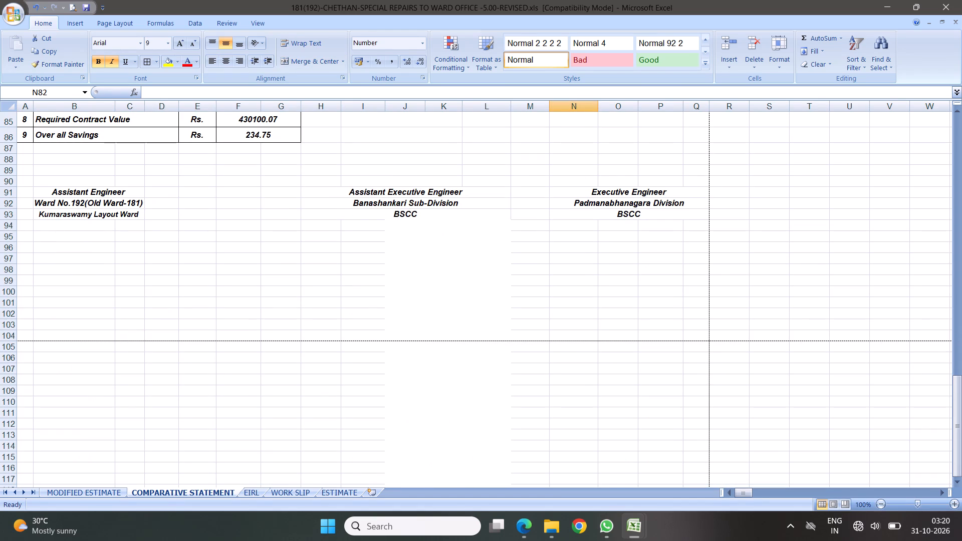
{"action": "scroll", "coordinate": [331, 243], "scroll_direction": "up", "scroll_amount": 20}
{"action": "scroll", "coordinate": [331, 243], "scroll_direction": "up", "scroll_amount": 2}
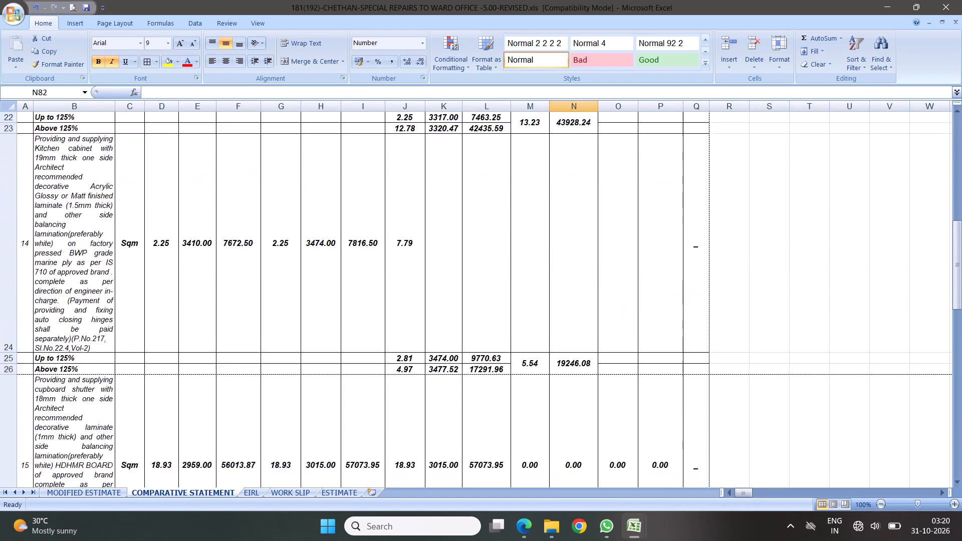
{"action": "scroll", "coordinate": [331, 243], "scroll_direction": "up", "scroll_amount": 14}
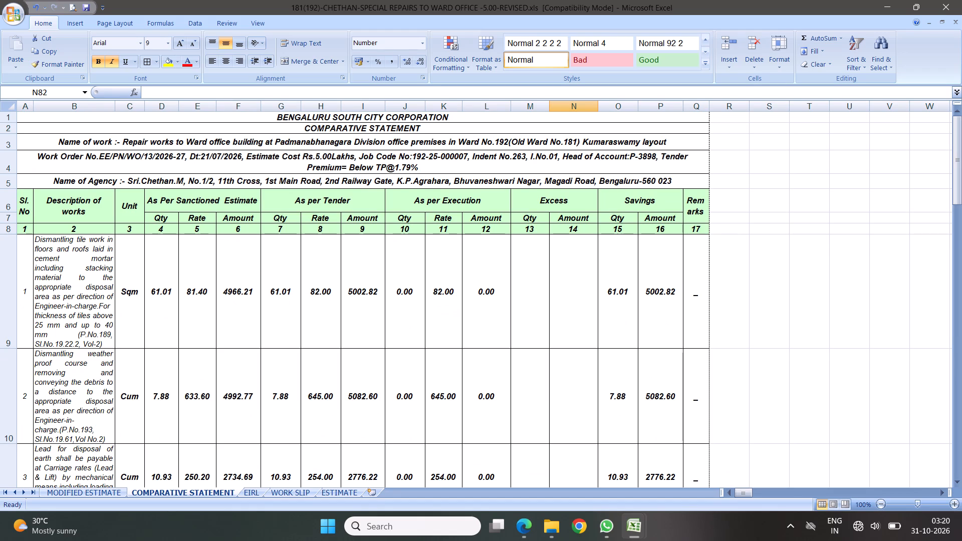
Unmerge the comparative statement's title row and copy "BENGALURU SOUTH CITY CORPORATION" from A1 over the modified estimate's title.
{"action": "left_click", "coordinate": [284, 118]}
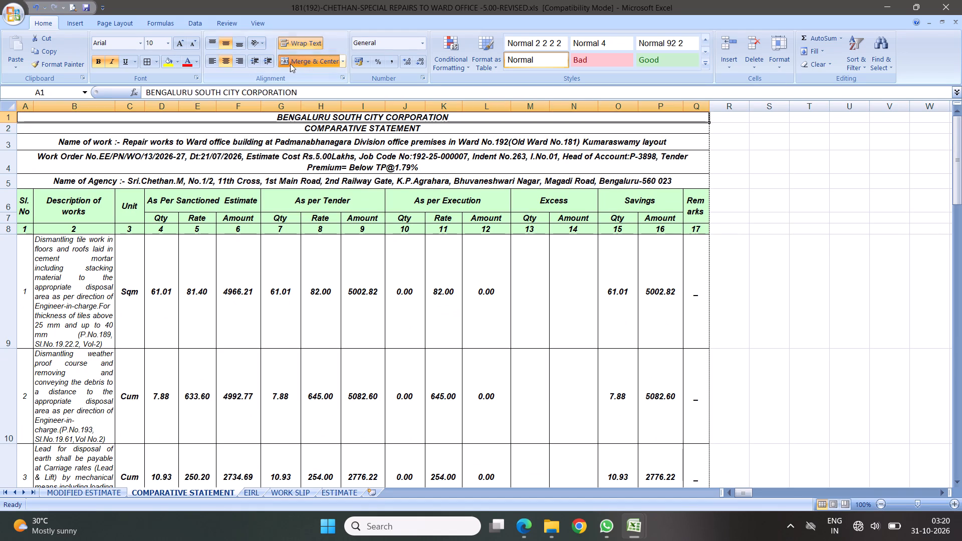
{"action": "left_click", "coordinate": [290, 63]}
{"action": "left_click", "coordinate": [27, 116]}
{"action": "right_click", "coordinate": [27, 116]}
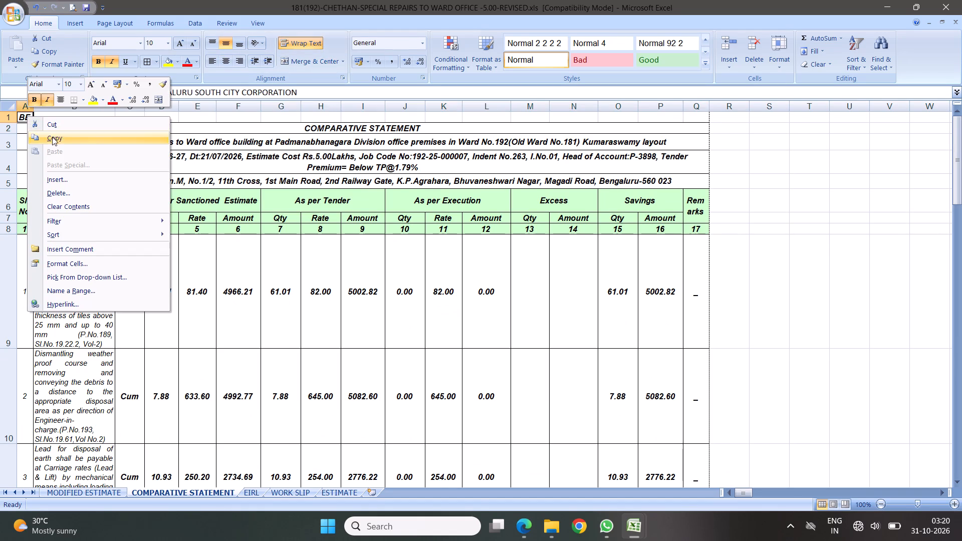
{"action": "left_click", "coordinate": [56, 136]}
{"action": "left_click", "coordinate": [87, 492]}
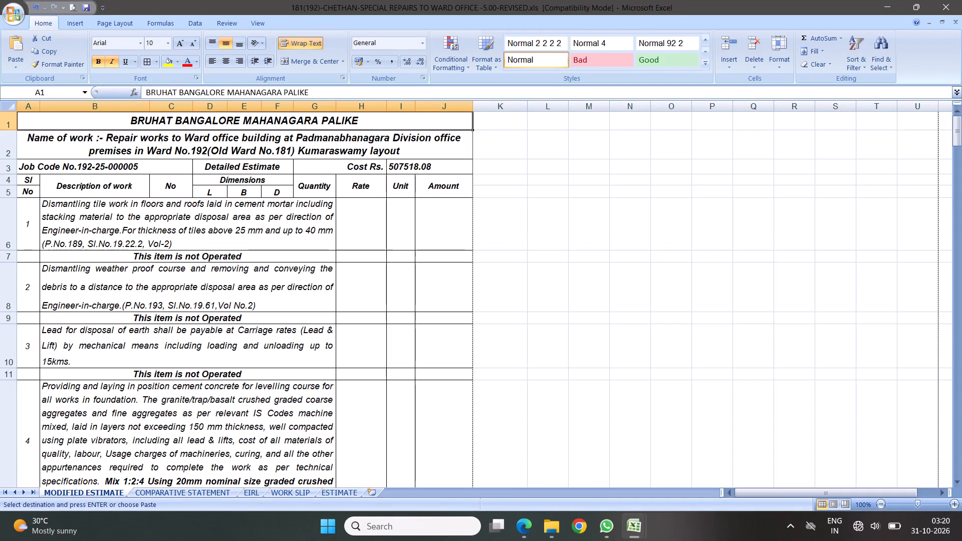
{"action": "right_click", "coordinate": [193, 117]}
{"action": "left_click", "coordinate": [224, 150]}
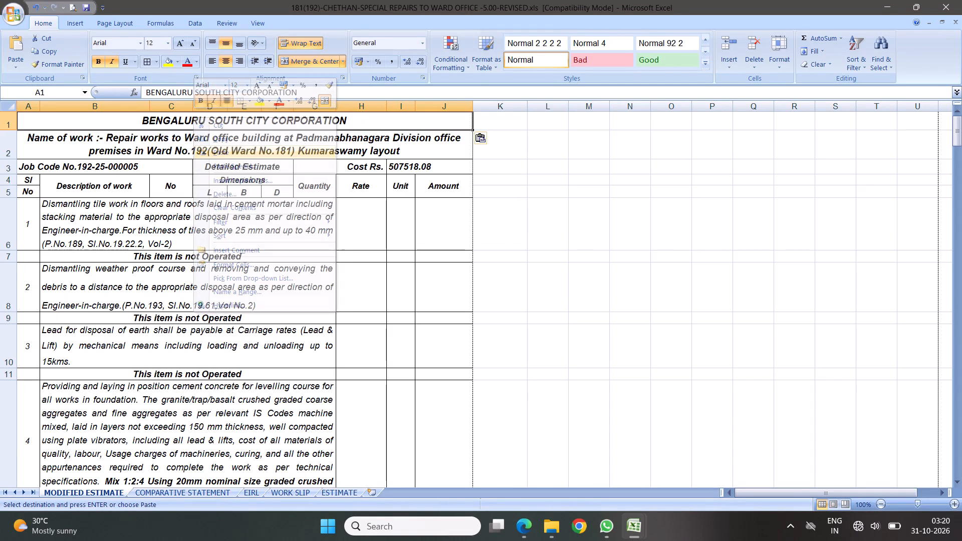
{"action": "left_click", "coordinate": [251, 194]}
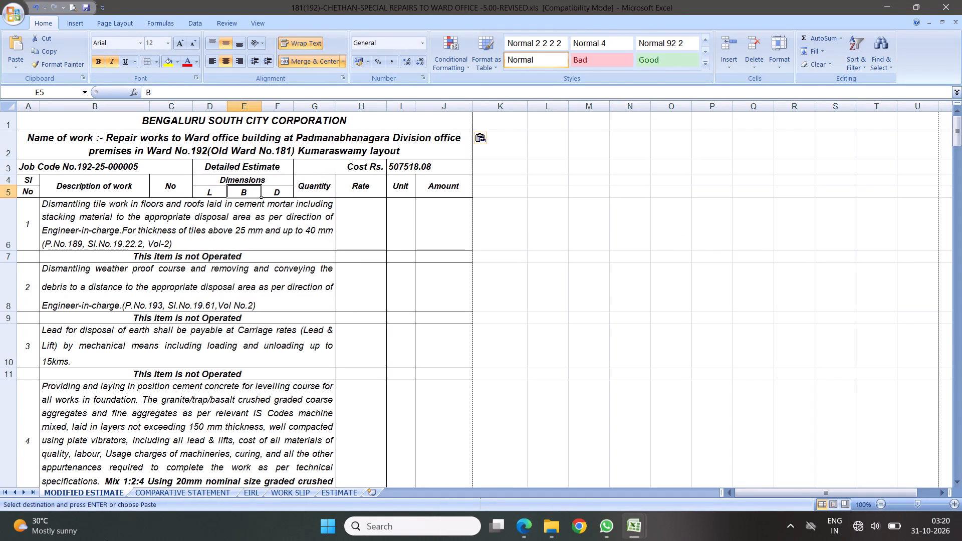
Check the first page of the modified estimate in print preview.
{"action": "left_click", "coordinate": [70, 4]}
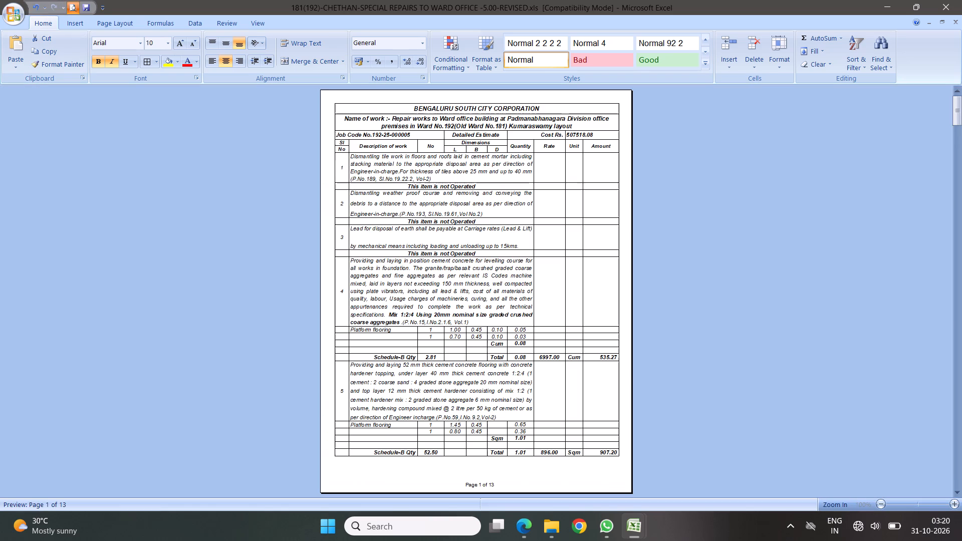
{"action": "left_click", "coordinate": [492, 207]}
{"action": "left_click", "coordinate": [491, 206]}
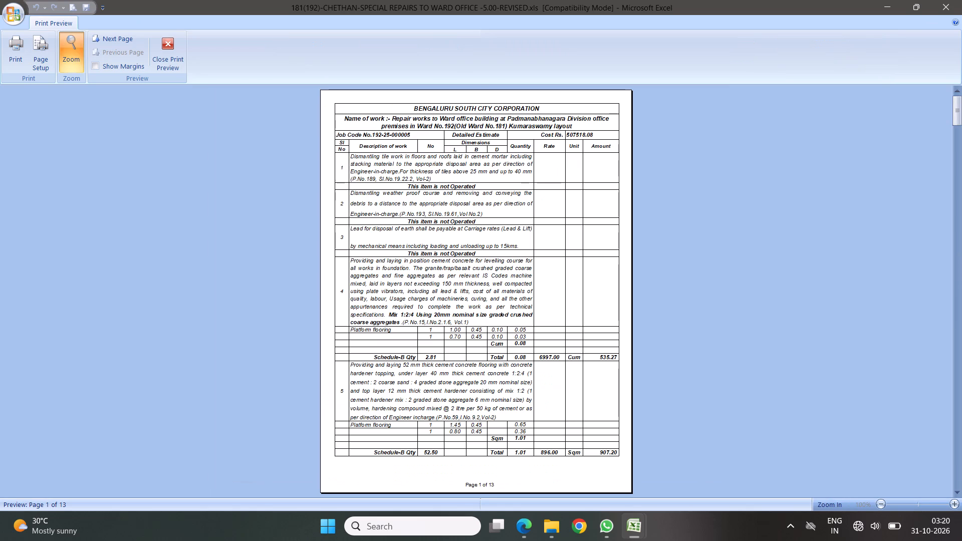
{"action": "key", "text": "Escape"}
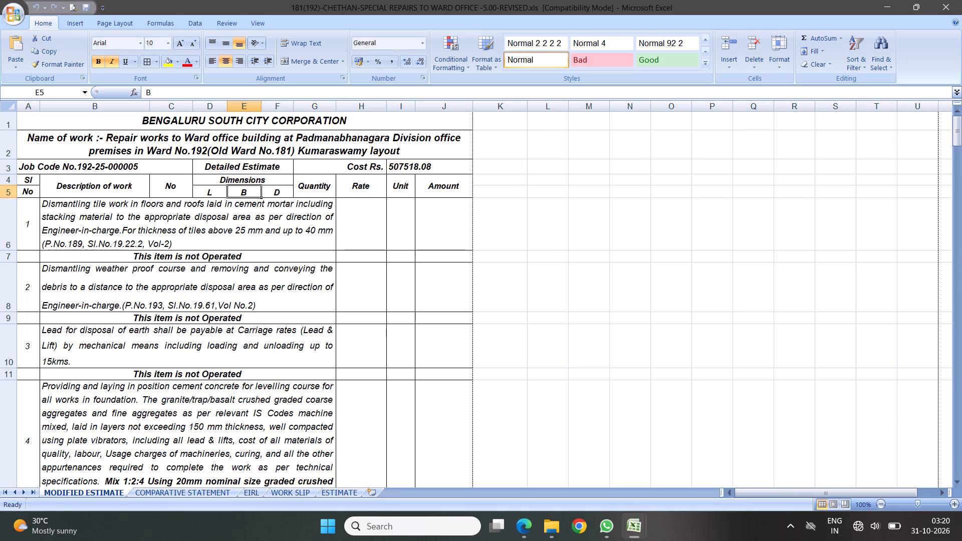
Change the D3 heading on the modified estimate to "Modified Estimate".
{"action": "double_click", "coordinate": [236, 166]}
{"action": "key", "text": "BackSpace"}
{"action": "key", "text": "BackSpace"}
{"action": "key", "text": "BackSpace"}
{"action": "key", "text": "BackSpace"}
{"action": "key", "text": "BackSpace"}
{"action": "key", "text": "BackSpace"}
{"action": "key", "text": "BackSpace"}
{"action": "key", "text": "BackSpace"}
{"action": "key", "text": "BackSpace"}
{"action": "key", "text": "BackSpace"}
{"action": "key", "text": "BackSpace"}
{"action": "key", "text": "BackSpace"}
{"action": "key", "text": "BackSpace"}
{"action": "key", "text": "BackSpace"}
{"action": "key", "text": "BackSpace"}
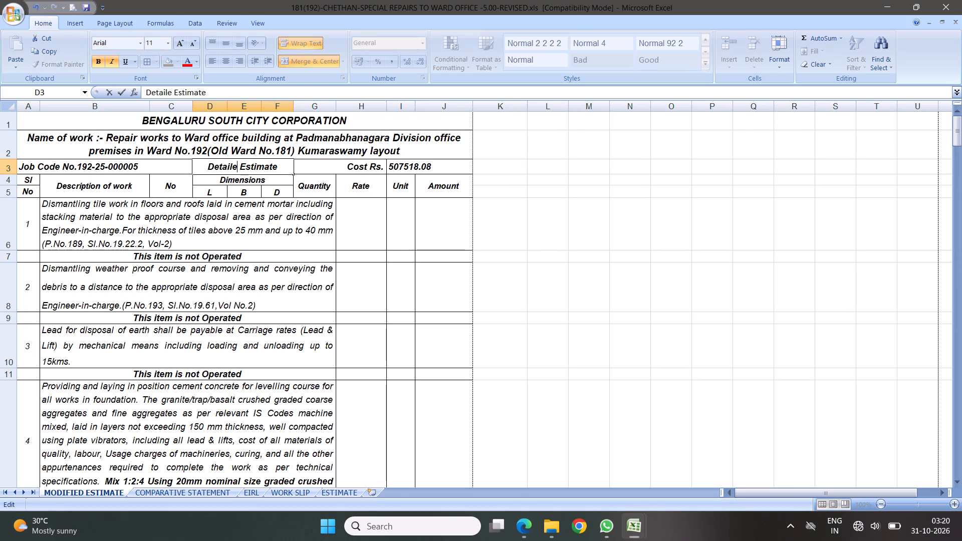
{"action": "type", "text": "Modified"}
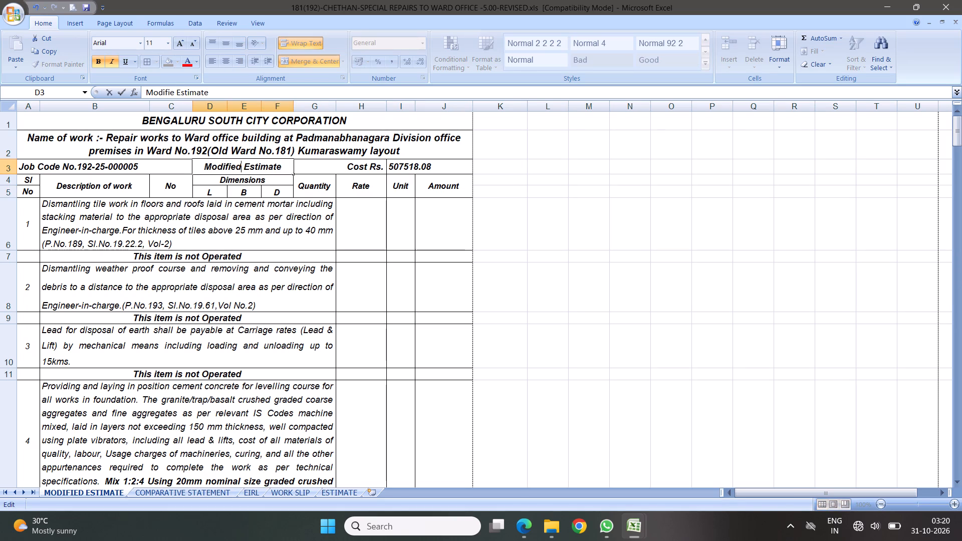
{"action": "left_click", "coordinate": [295, 226]}
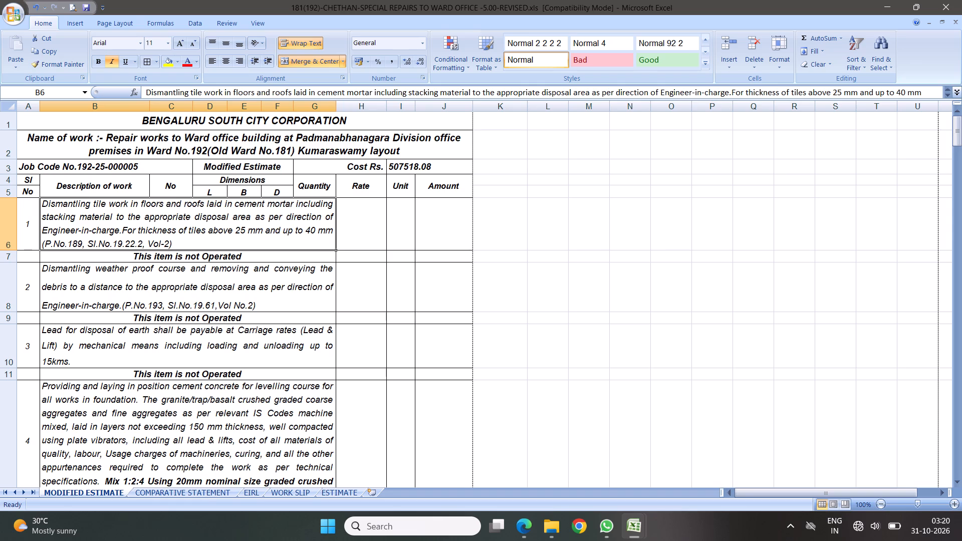
Rename the ESTIMATE sheet as "OLD ESTIMATE".
{"action": "left_click", "coordinate": [199, 491]}
{"action": "left_click", "coordinate": [251, 494]}
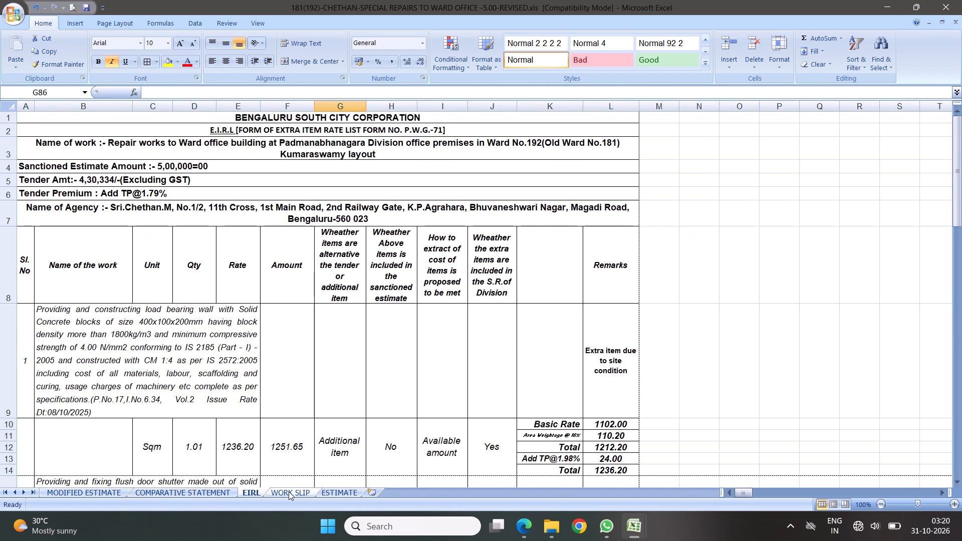
{"action": "left_click", "coordinate": [289, 491]}
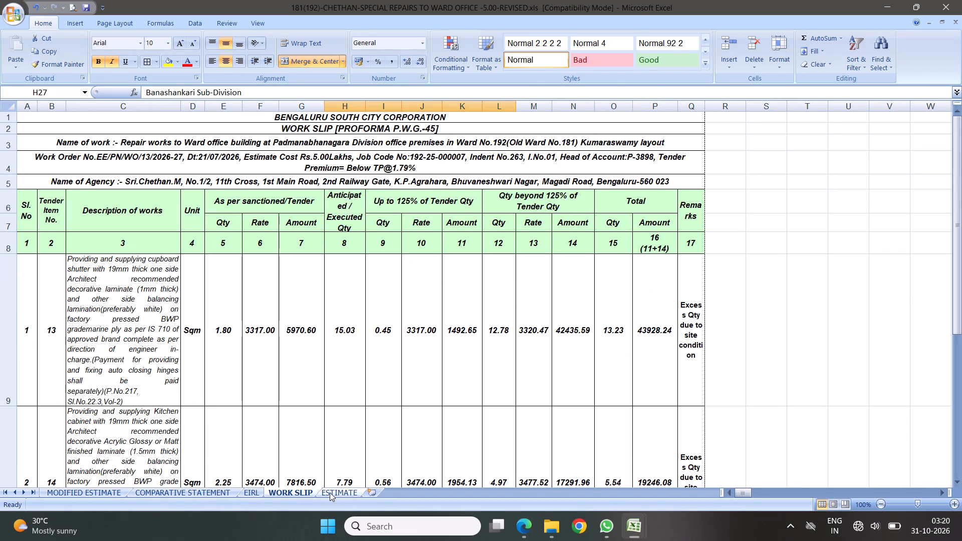
{"action": "left_click", "coordinate": [332, 493]}
{"action": "right_click", "coordinate": [332, 493]}
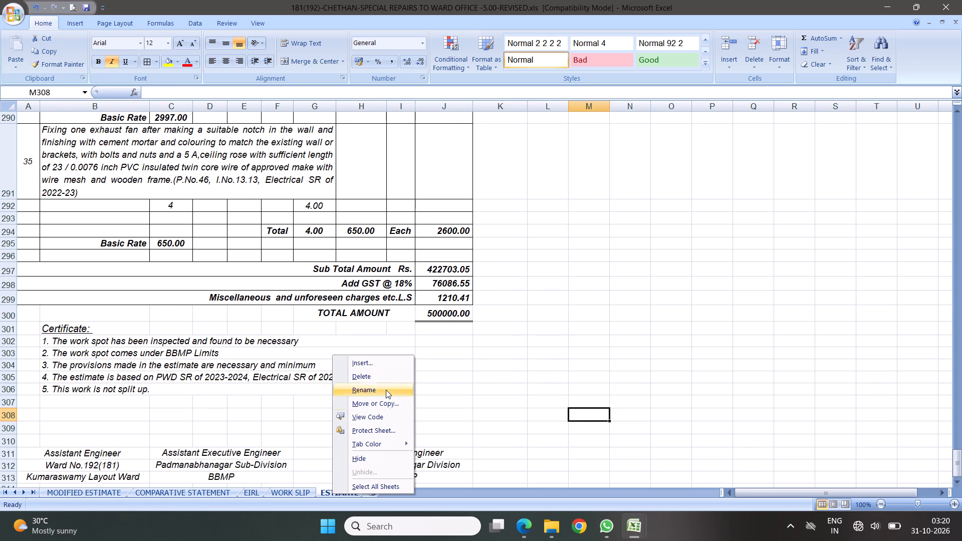
{"action": "left_click", "coordinate": [360, 389]}
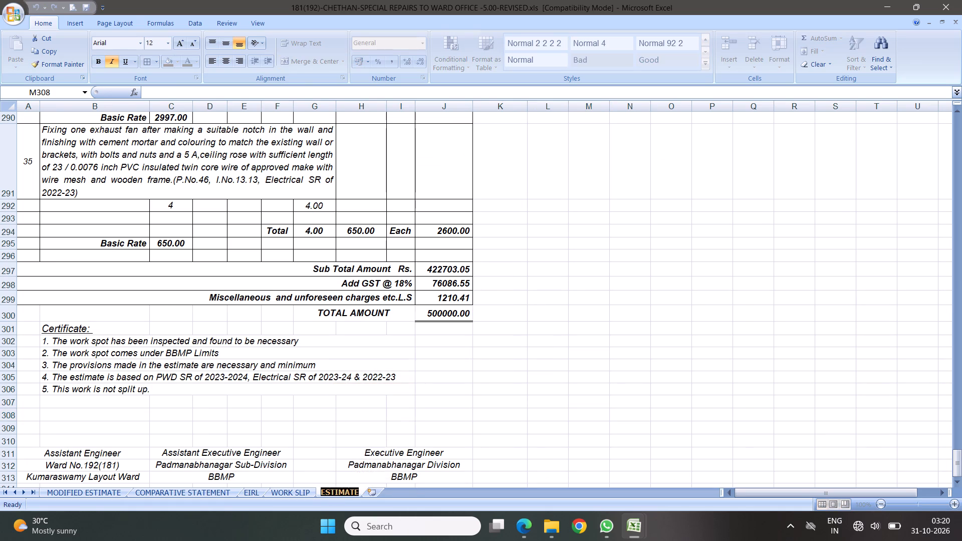
{"action": "type", "text": "old"}
{"action": "key", "text": "BackSpace"}
{"action": "key", "text": "BackSpace"}
{"action": "key", "text": "BackSpace"}
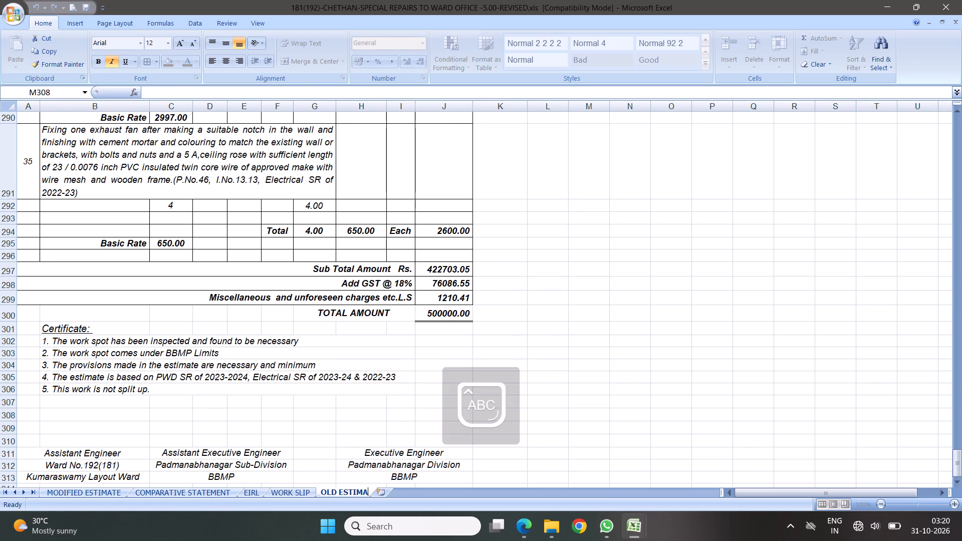
{"action": "left_click", "coordinate": [352, 401]}
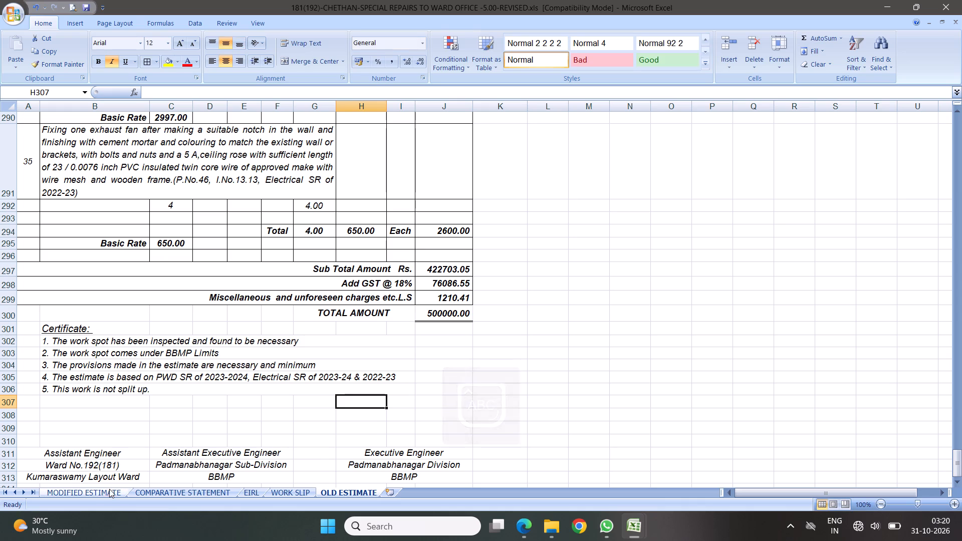
Merge and centre the comparative statement's title row across A1 to Q1.
{"action": "left_click", "coordinate": [108, 488]}
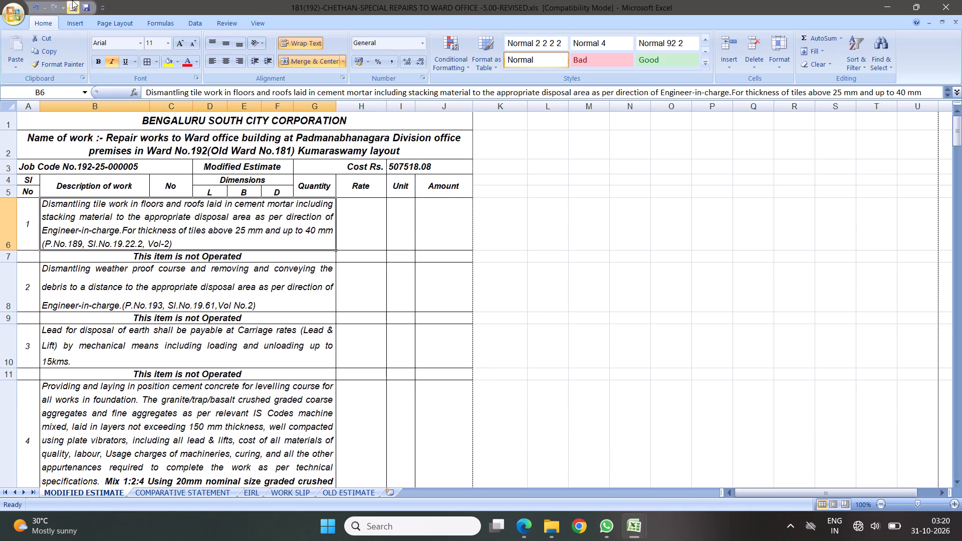
{"action": "left_click", "coordinate": [158, 491]}
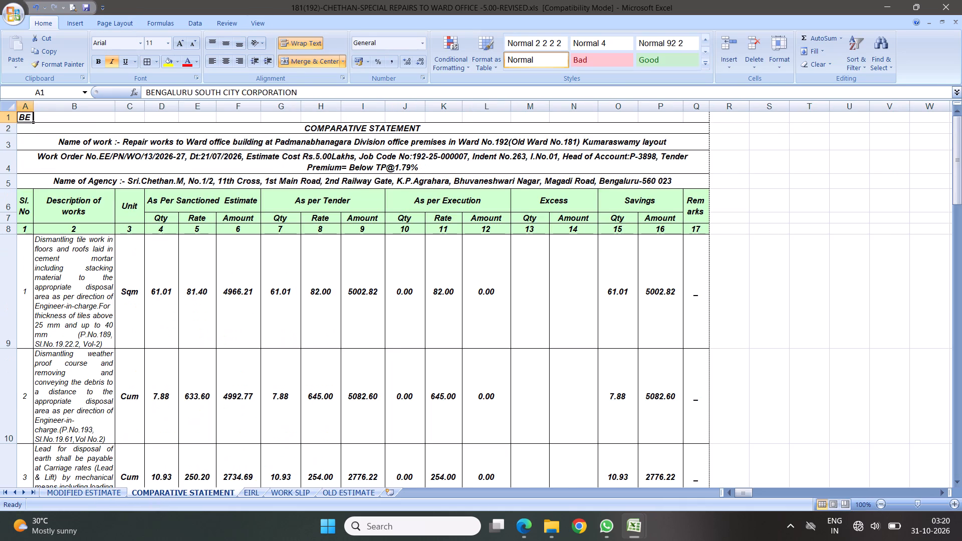
{"action": "left_click_drag", "start_coordinate": [26, 115], "coordinate": [679, 87]}
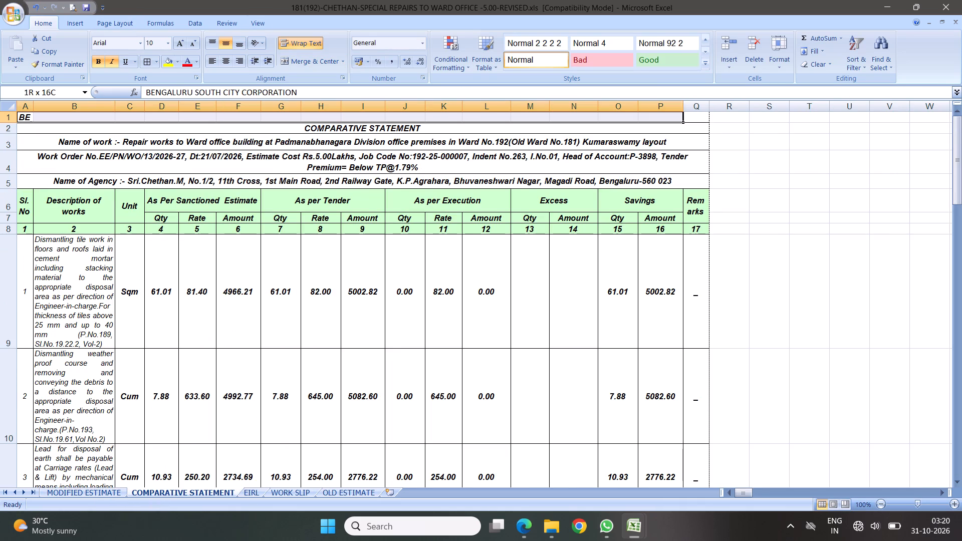
{"action": "left_click_drag", "start_coordinate": [679, 87], "coordinate": [702, 116]}
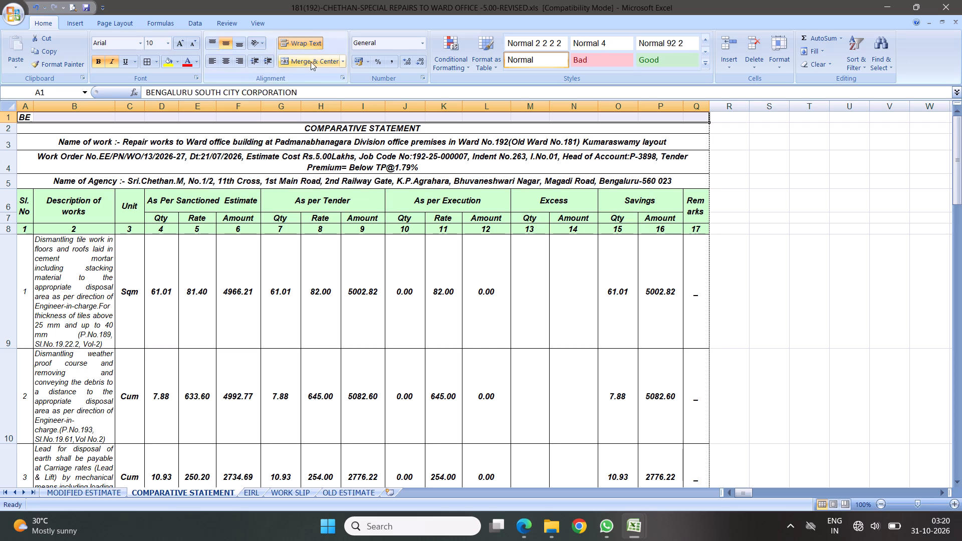
{"action": "left_click", "coordinate": [310, 61]}
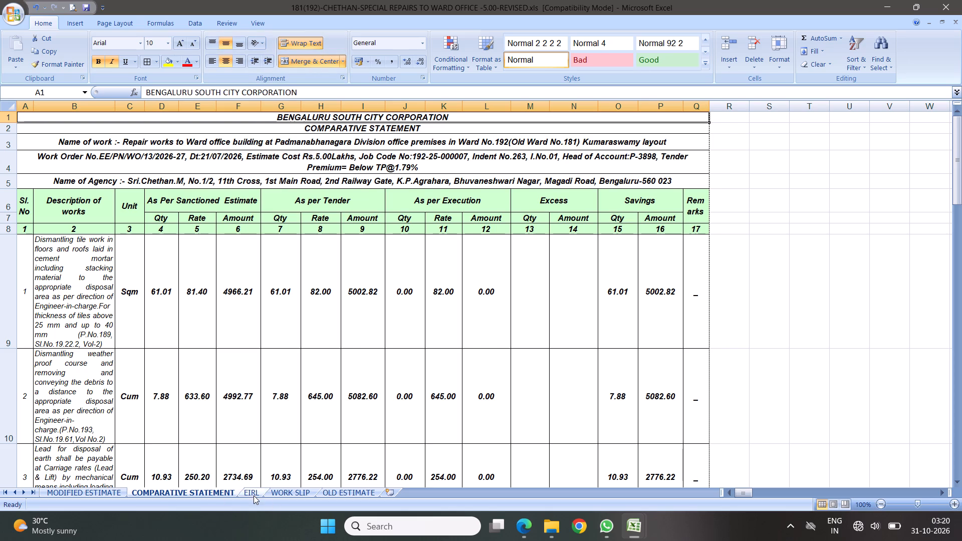
Hide the OLD ESTIMATE sheet.
{"action": "left_click", "coordinate": [254, 495]}
{"action": "left_click", "coordinate": [289, 493]}
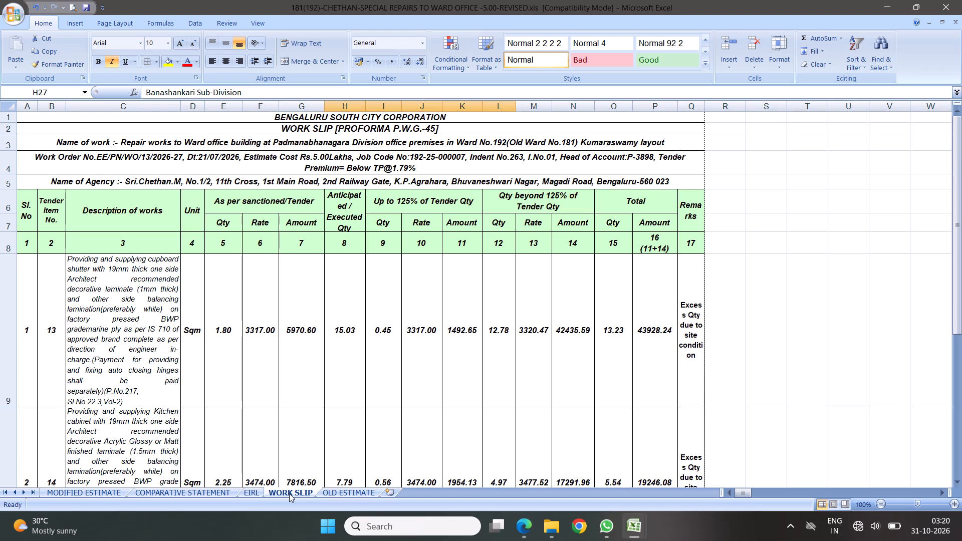
{"action": "left_click", "coordinate": [108, 493]}
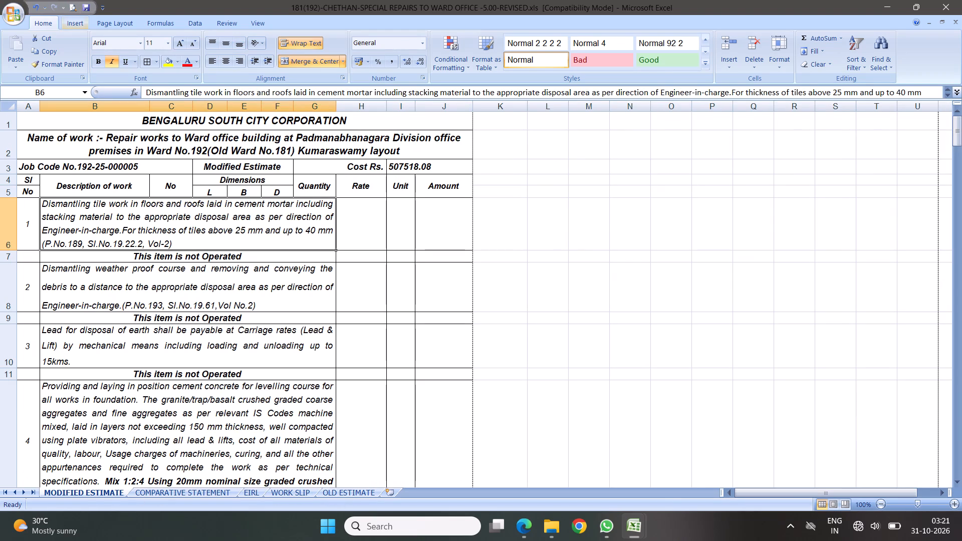
{"action": "left_click", "coordinate": [348, 492]}
{"action": "right_click", "coordinate": [348, 492]}
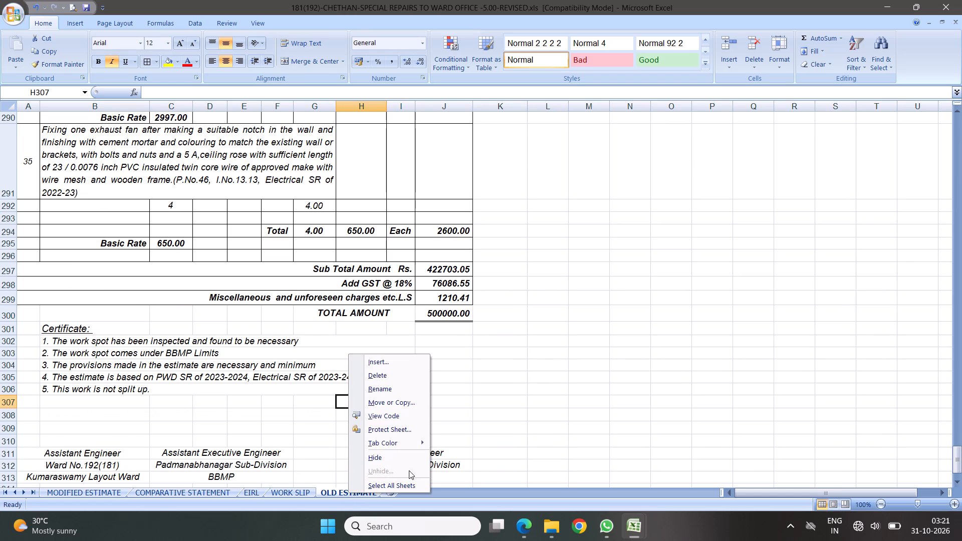
{"action": "left_click", "coordinate": [373, 458]}
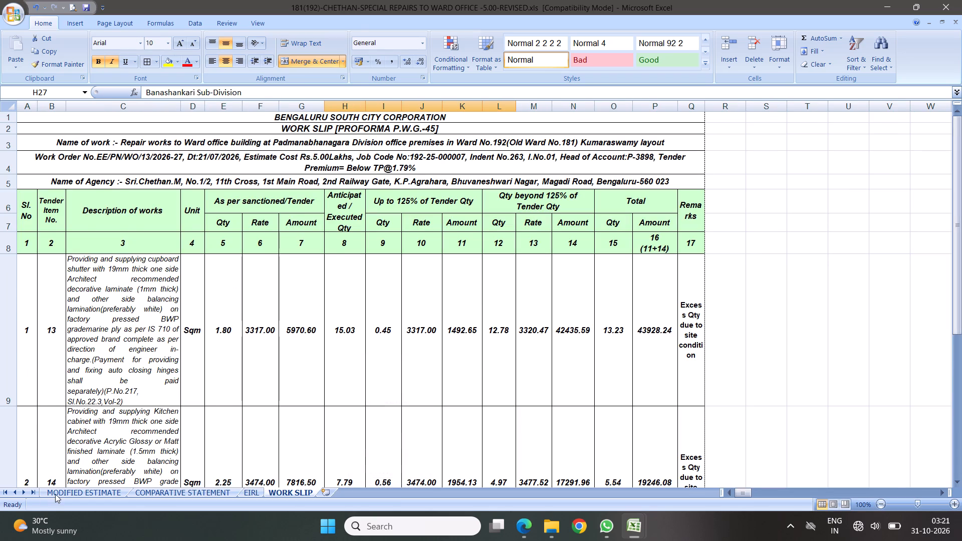
Review the comparative statement from its heading down to the abstract of the work and the signature blocks.
{"action": "left_click", "coordinate": [56, 492]}
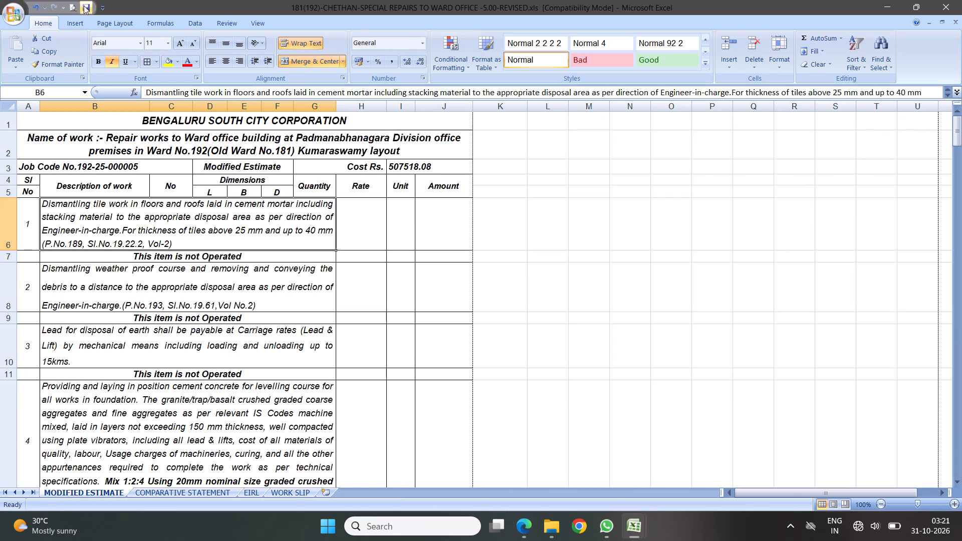
{"action": "left_click", "coordinate": [175, 494]}
{"action": "scroll", "coordinate": [545, 430], "scroll_direction": "down", "scroll_amount": 5}
{"action": "scroll", "coordinate": [499, 322], "scroll_direction": "up", "scroll_amount": 9}
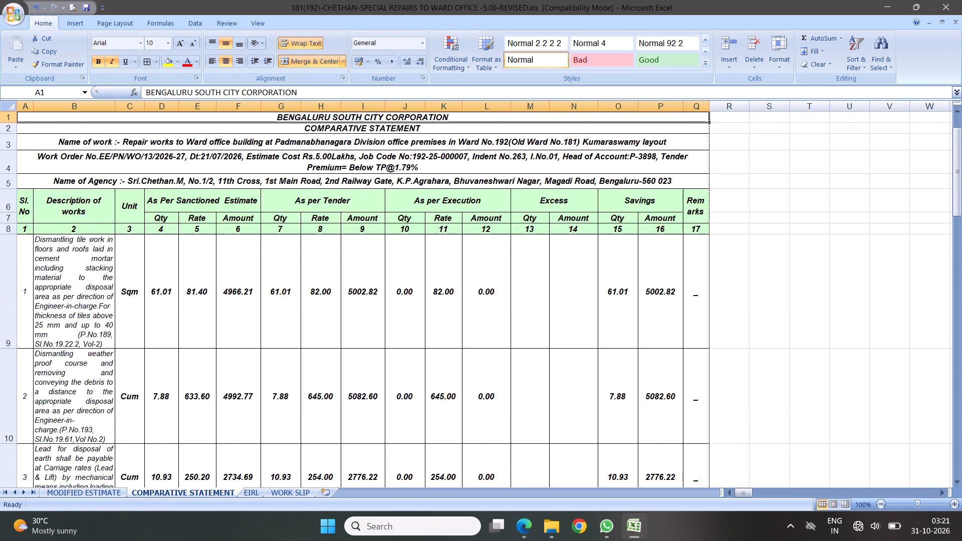
{"action": "scroll", "coordinate": [497, 328], "scroll_direction": "down", "scroll_amount": 20}
{"action": "scroll", "coordinate": [497, 328], "scroll_direction": "down", "scroll_amount": 9}
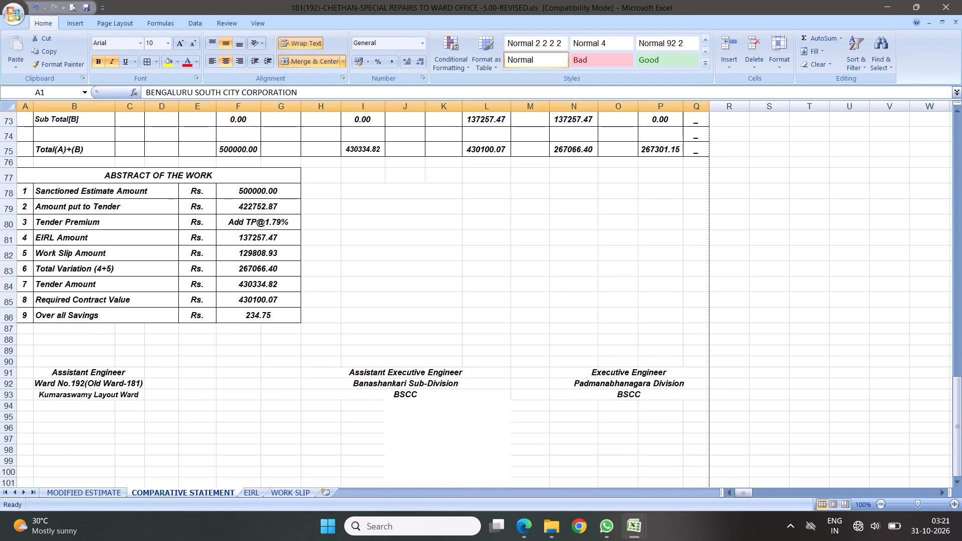
{"action": "scroll", "coordinate": [430, 294], "scroll_direction": "up", "scroll_amount": 4}
{"action": "scroll", "coordinate": [430, 293], "scroll_direction": "up", "scroll_amount": 20}
{"action": "scroll", "coordinate": [430, 293], "scroll_direction": "up", "scroll_amount": 7}
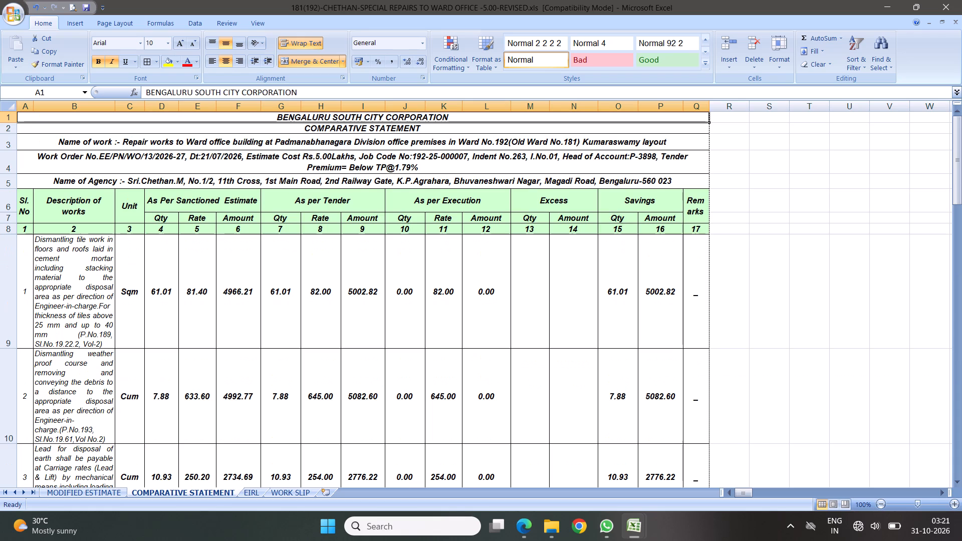
{"action": "scroll", "coordinate": [430, 293], "scroll_direction": "up", "scroll_amount": 2}
Save the workbook with the modified estimate sheet in front.
{"action": "left_click", "coordinate": [105, 492]}
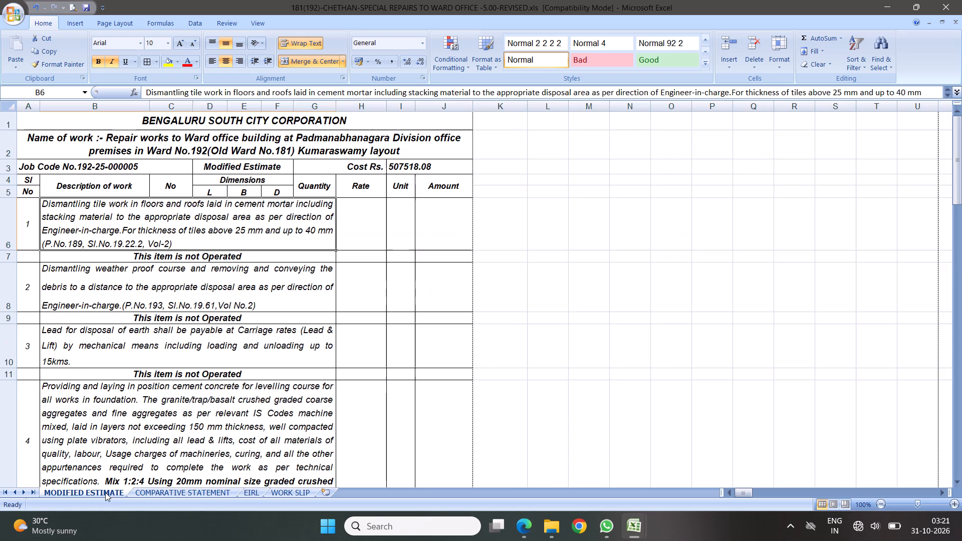
{"action": "left_click", "coordinate": [86, 8]}
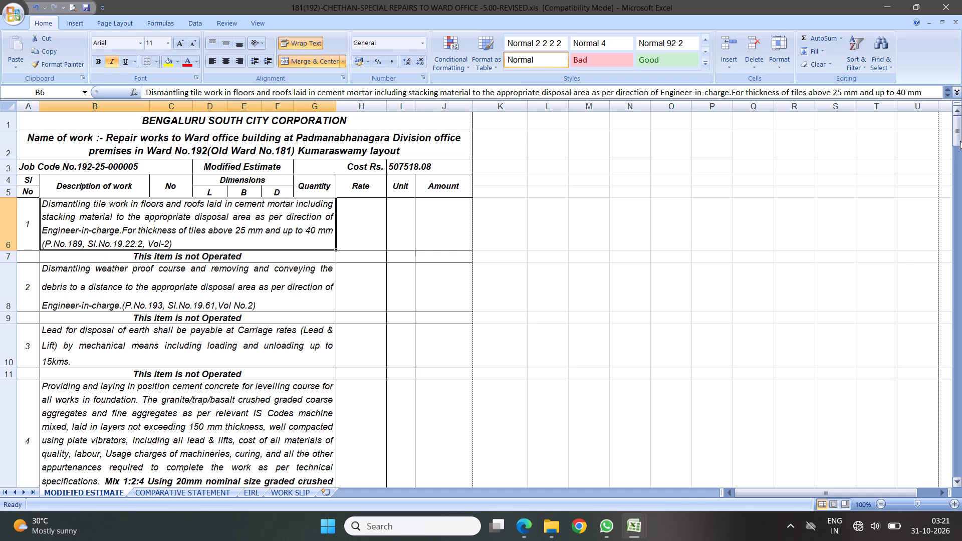
Review the end of the modified estimate: totals, certificate, signature blocks and the last EIRL items, and return to its heading.
{"action": "left_click_drag", "start_coordinate": [956, 134], "coordinate": [961, 515]}
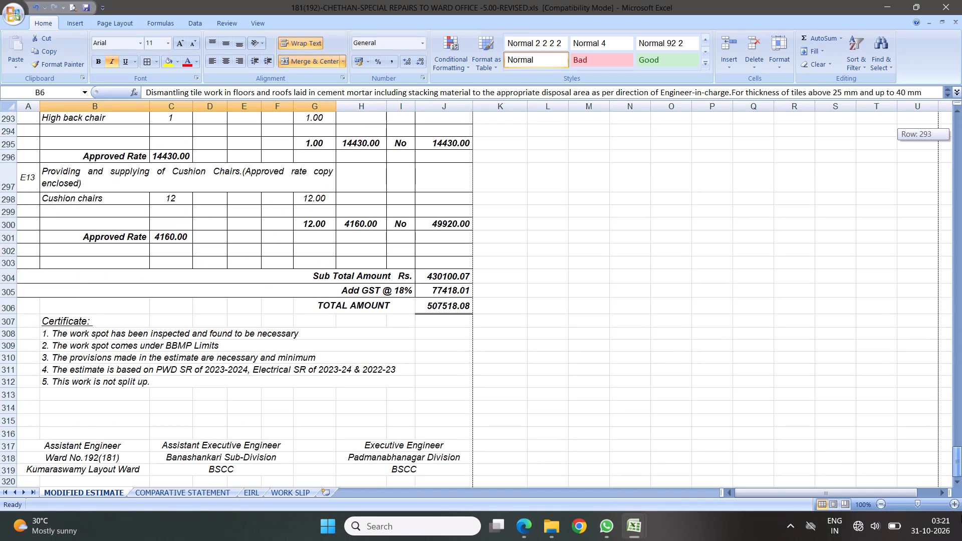
{"action": "left_click_drag", "start_coordinate": [961, 515], "coordinate": [960, 512]}
{"action": "scroll", "coordinate": [278, 345], "scroll_direction": "up", "scroll_amount": 1}
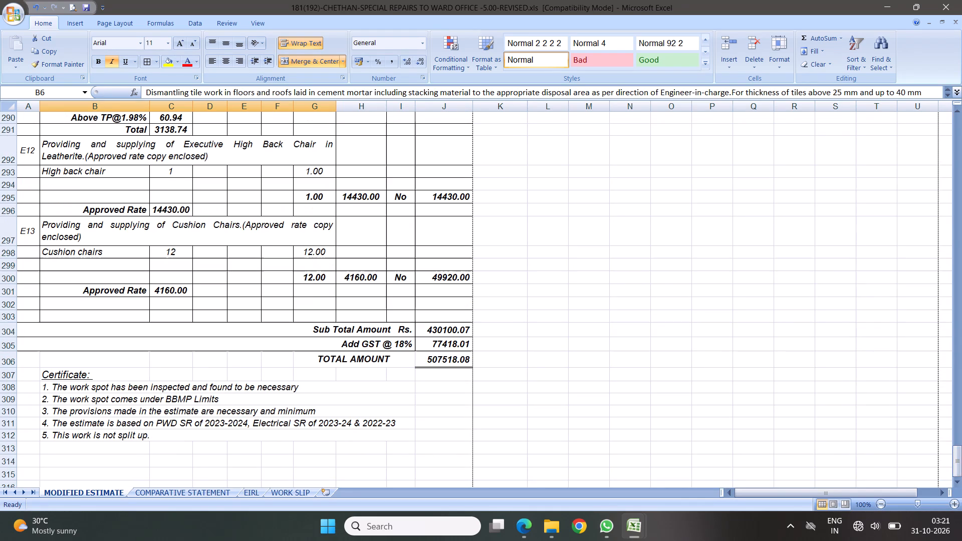
{"action": "scroll", "coordinate": [261, 338], "scroll_direction": "up", "scroll_amount": 6}
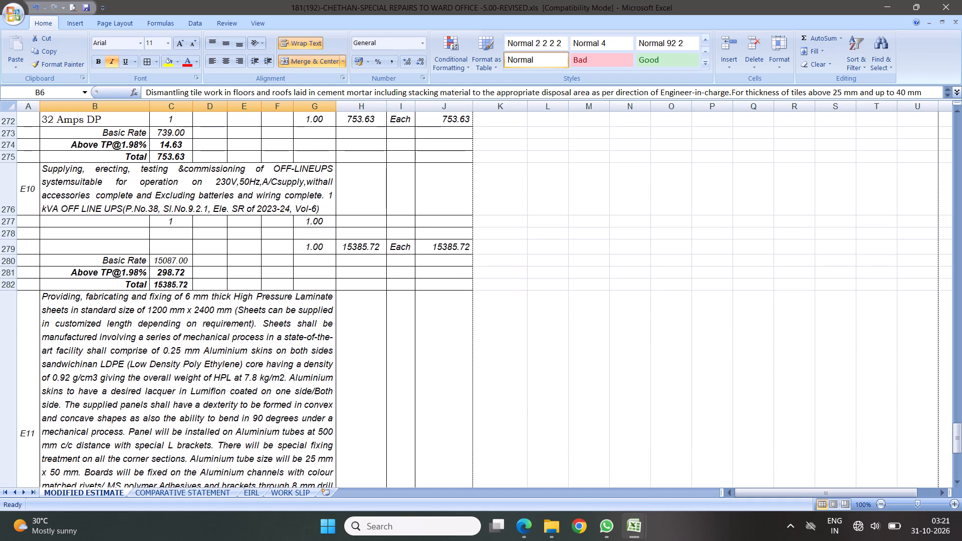
{"action": "left_click_drag", "start_coordinate": [958, 441], "coordinate": [961, 69]}
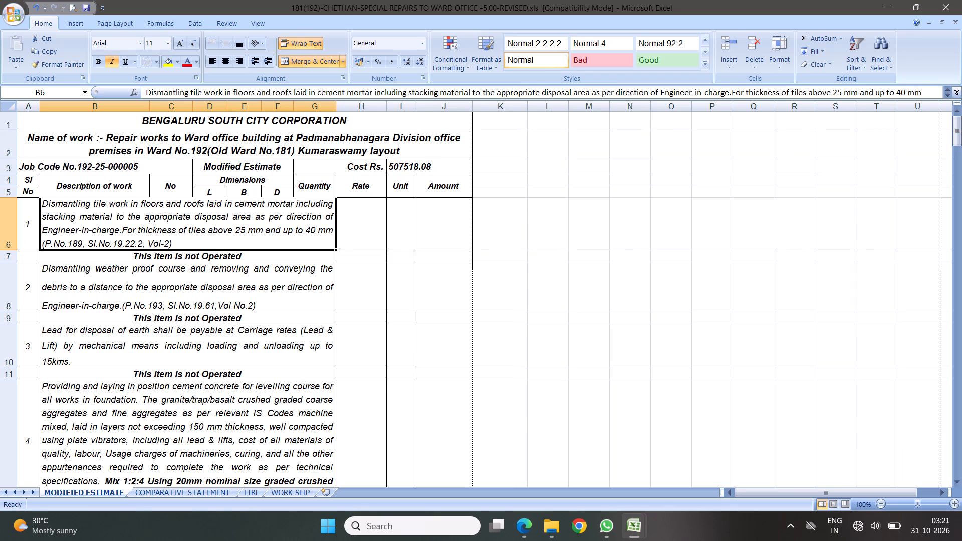
Turn on the computer's Wi-Fi and check the connection in the list of available networks.
{"action": "left_click", "coordinate": [858, 526]}
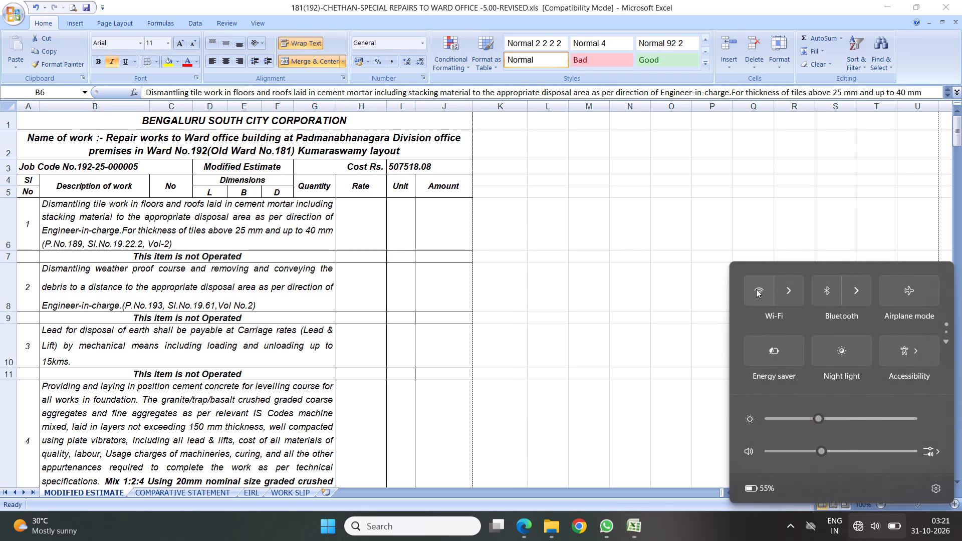
{"action": "left_click", "coordinate": [759, 294]}
{"action": "left_click", "coordinate": [791, 288]}
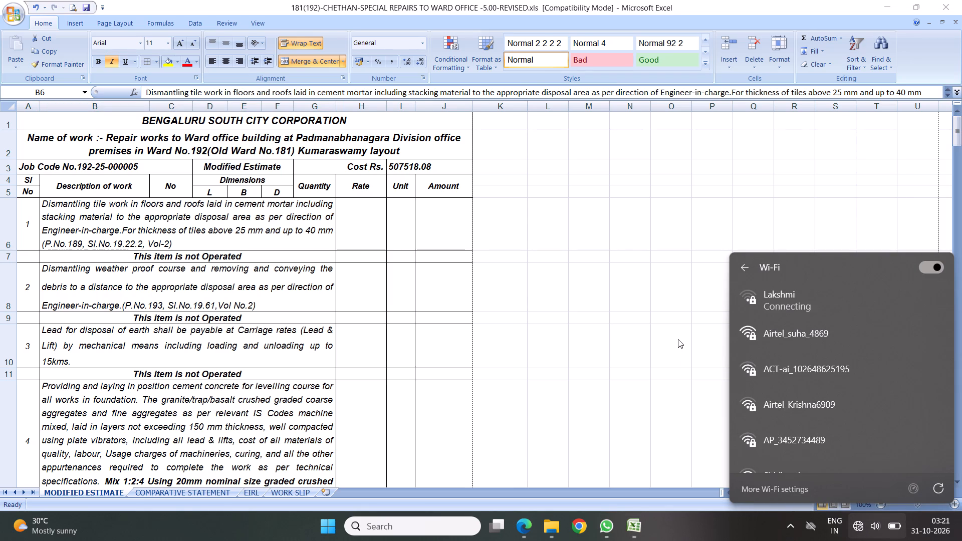
{"action": "left_click", "coordinate": [598, 319]}
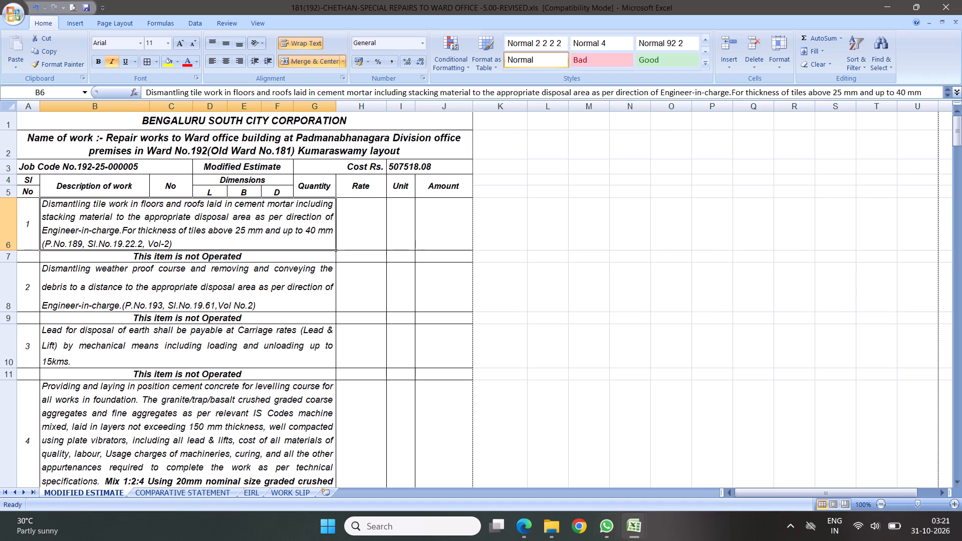
Preview the modified estimate's printed pages, checking the final page and the middle pages, and return to the sheet.
{"action": "left_click", "coordinate": [573, 299]}
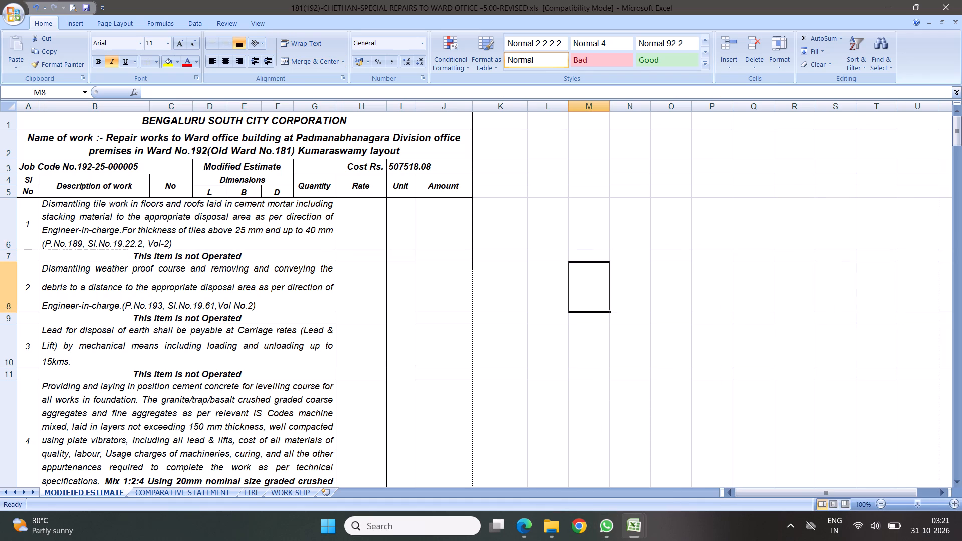
{"action": "left_click", "coordinate": [71, 6]}
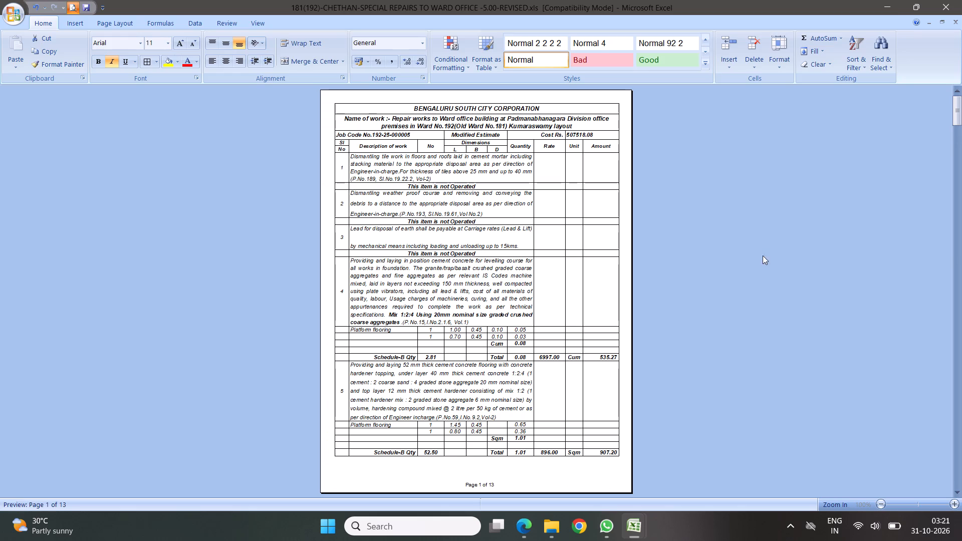
{"action": "left_click_drag", "start_coordinate": [960, 116], "coordinate": [961, 540]}
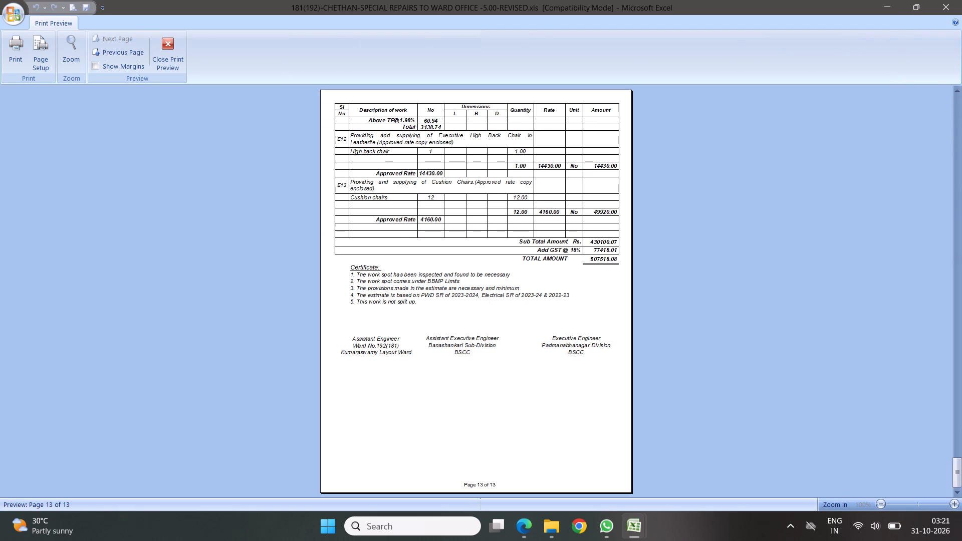
{"action": "scroll", "coordinate": [583, 288], "scroll_direction": "up", "scroll_amount": 9}
{"action": "scroll", "coordinate": [537, 280], "scroll_direction": "down", "scroll_amount": 2}
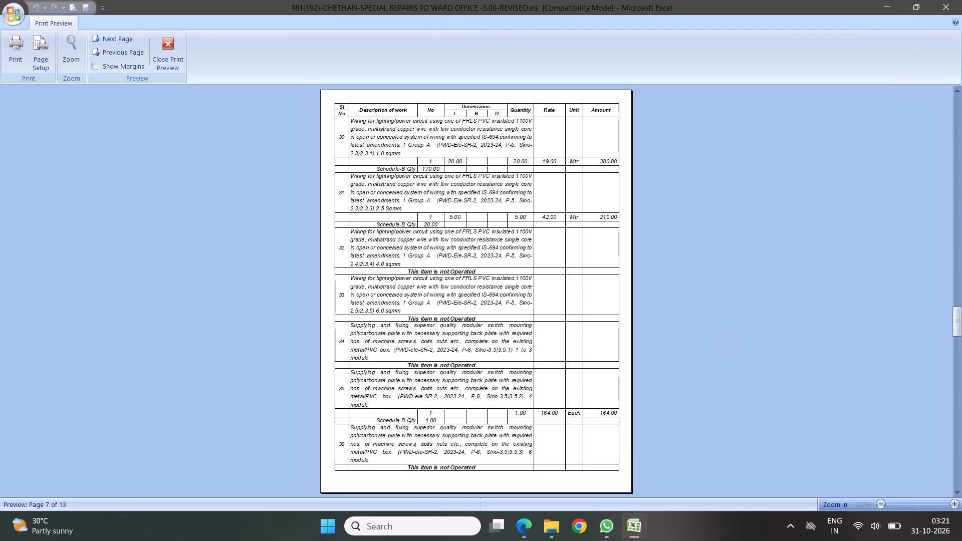
{"action": "scroll", "coordinate": [496, 296], "scroll_direction": "down", "scroll_amount": 1}
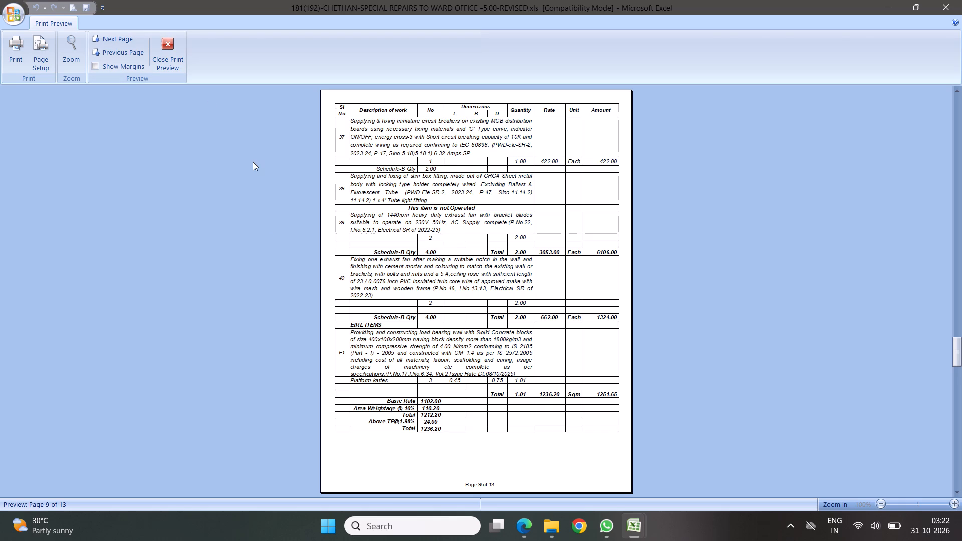
{"action": "key", "text": "Escape"}
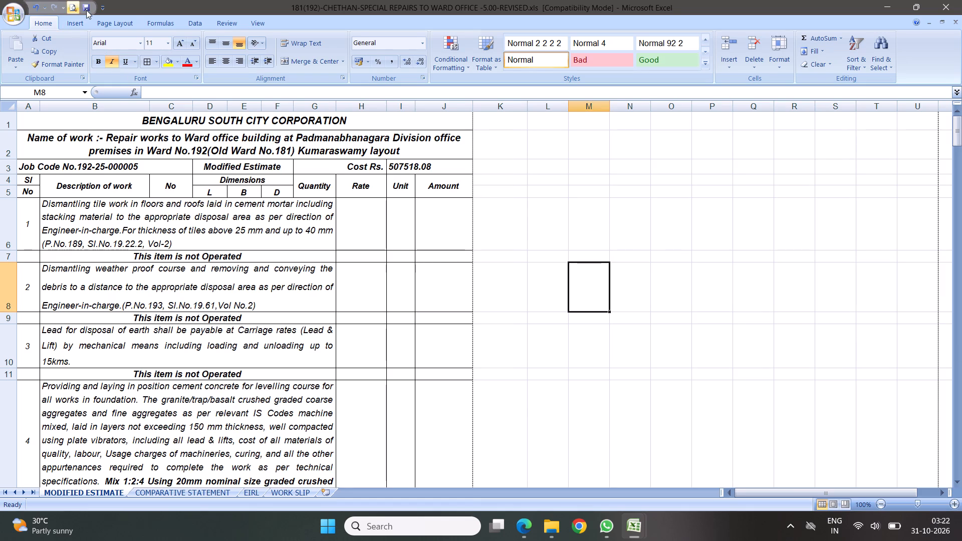
Save the workbook and select the description cell of item 1 in the modified estimate.
{"action": "left_click", "coordinate": [85, 7]}
{"action": "left_click", "coordinate": [215, 209]}
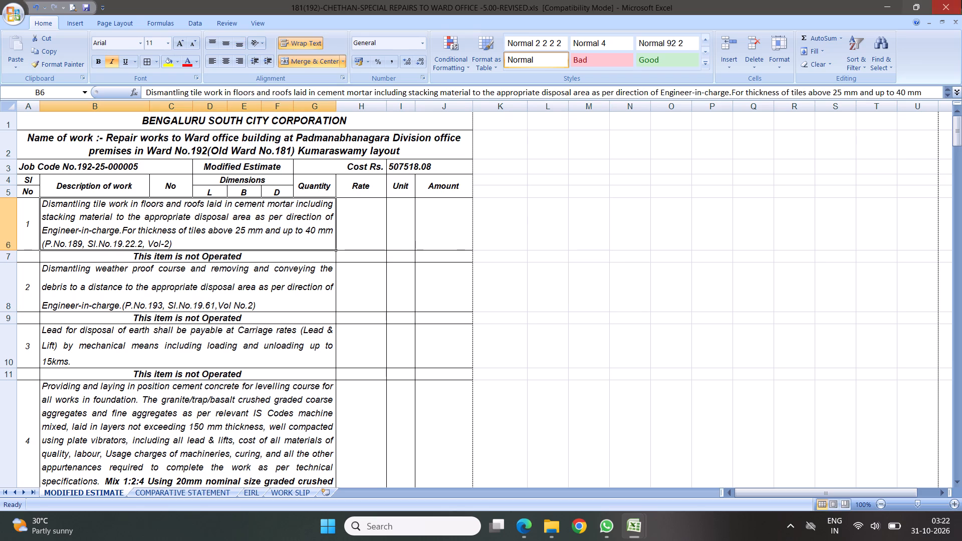
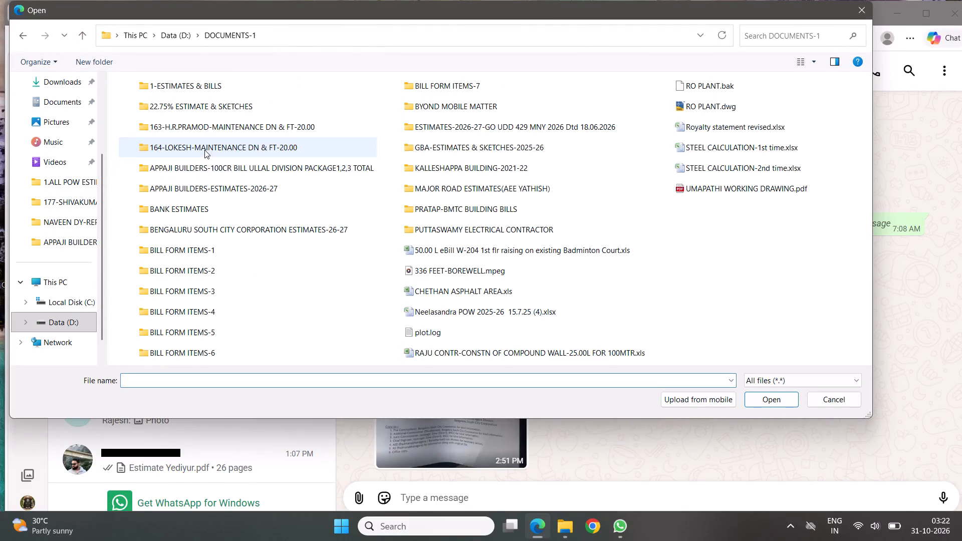
Select the ward office special repairs workbook ending -5.00-REVISED.xls from the 181 division office repairs folder in 1.MODIFIED ESTIMATES-26 for attaching to the WhatsApp chat.
{"action": "double_click", "coordinate": [191, 87]}
{"action": "double_click", "coordinate": [218, 208]}
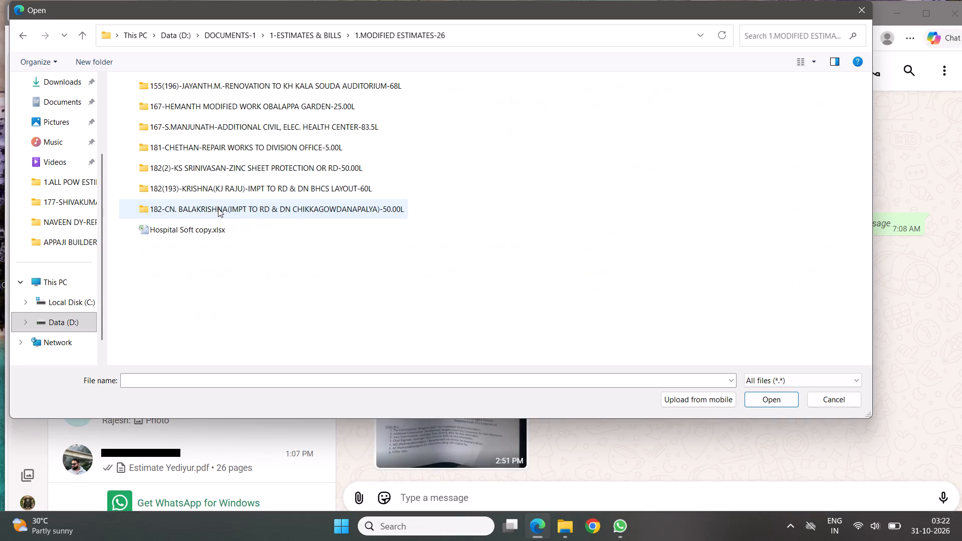
{"action": "double_click", "coordinate": [219, 152]}
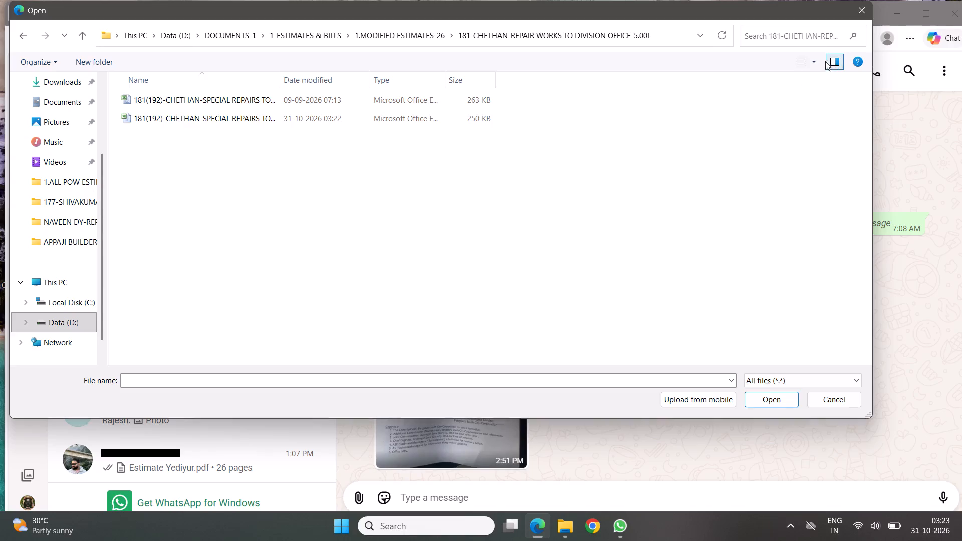
{"action": "left_click", "coordinate": [812, 58]}
{"action": "left_click", "coordinate": [846, 98]}
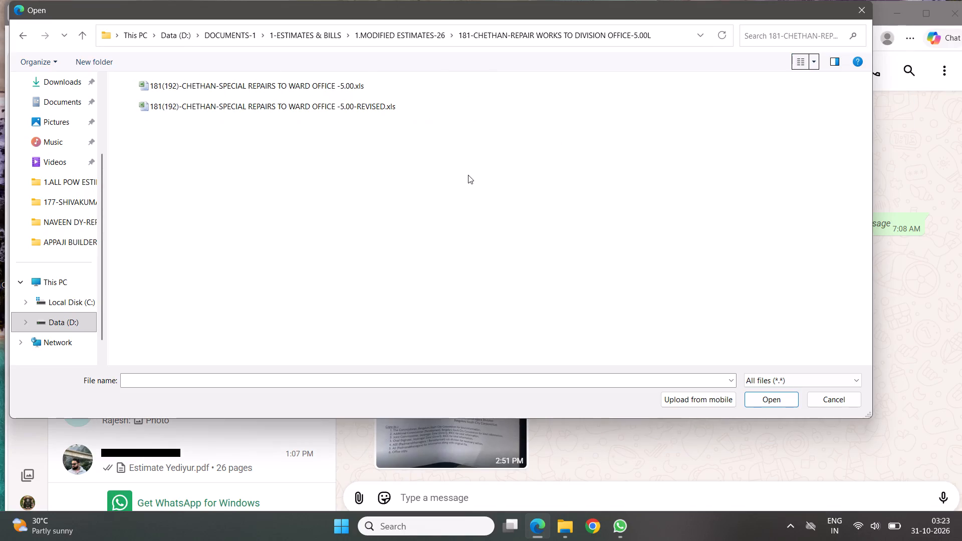
{"action": "left_click", "coordinate": [401, 165]}
{"action": "left_click", "coordinate": [328, 106]}
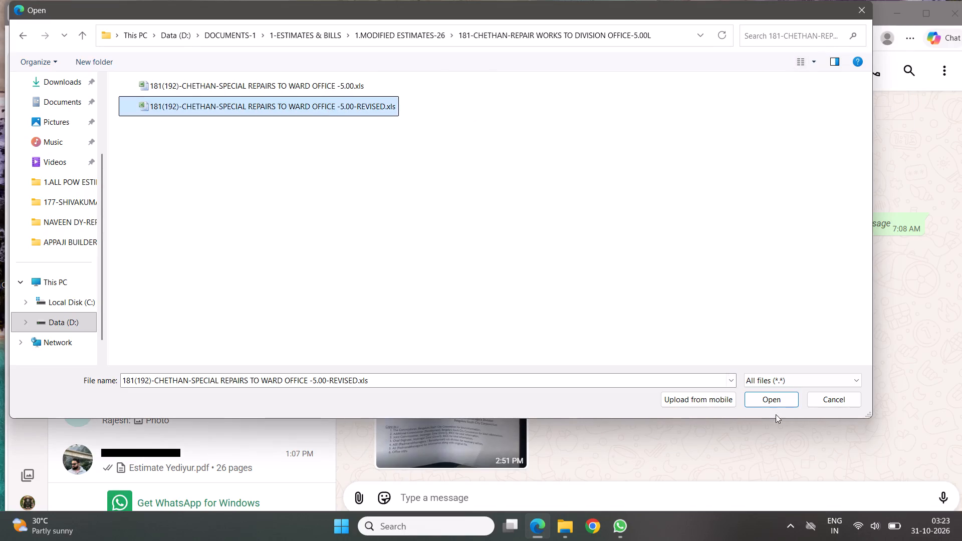